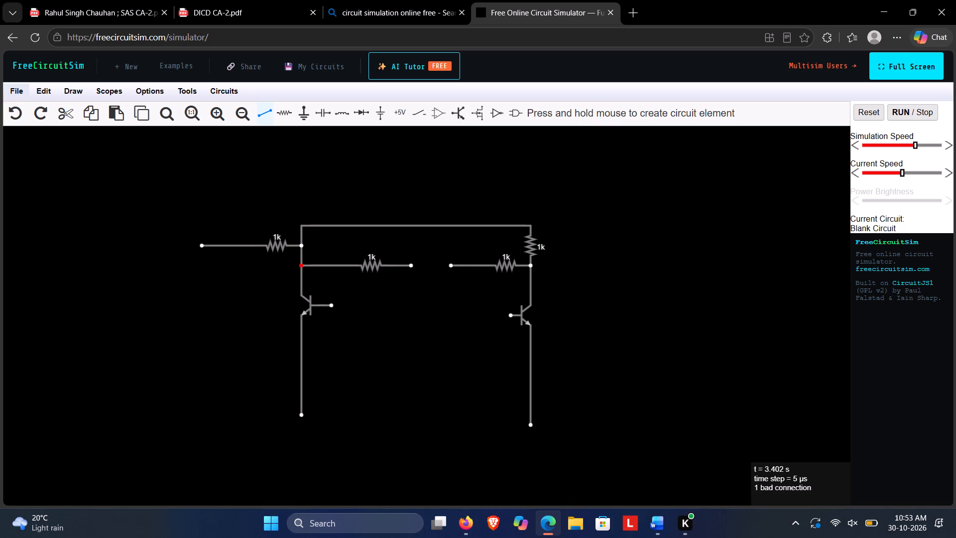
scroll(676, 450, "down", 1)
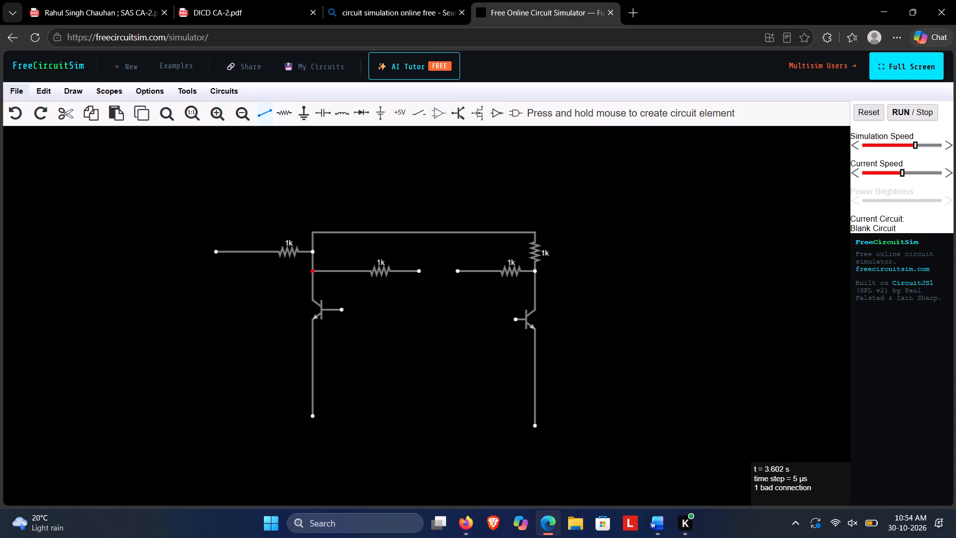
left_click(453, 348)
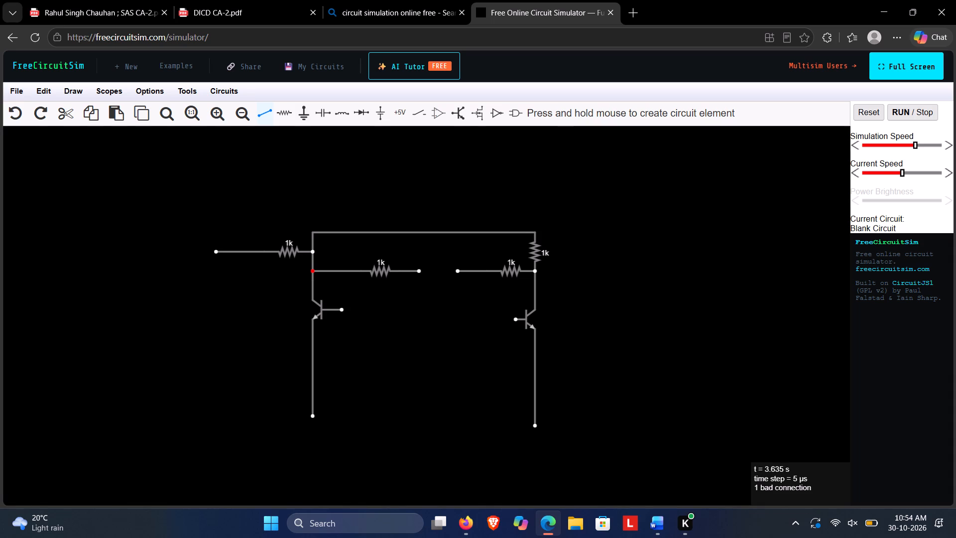
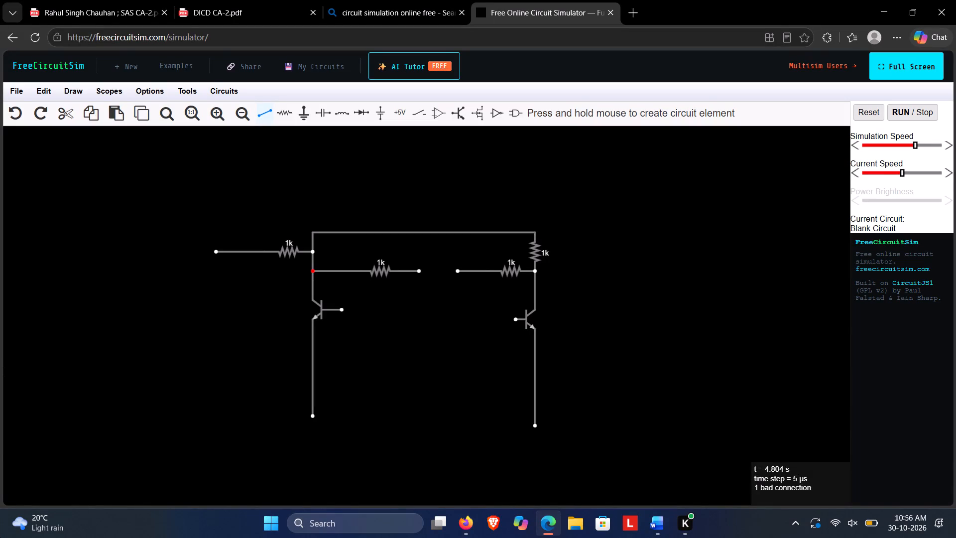
Undo the stray diagonal wire, the right-hand transistor with its connecting wires, and the wire extending the lower right-hand 1k resistor.
left_click_drag(275, 238, 522, 84)
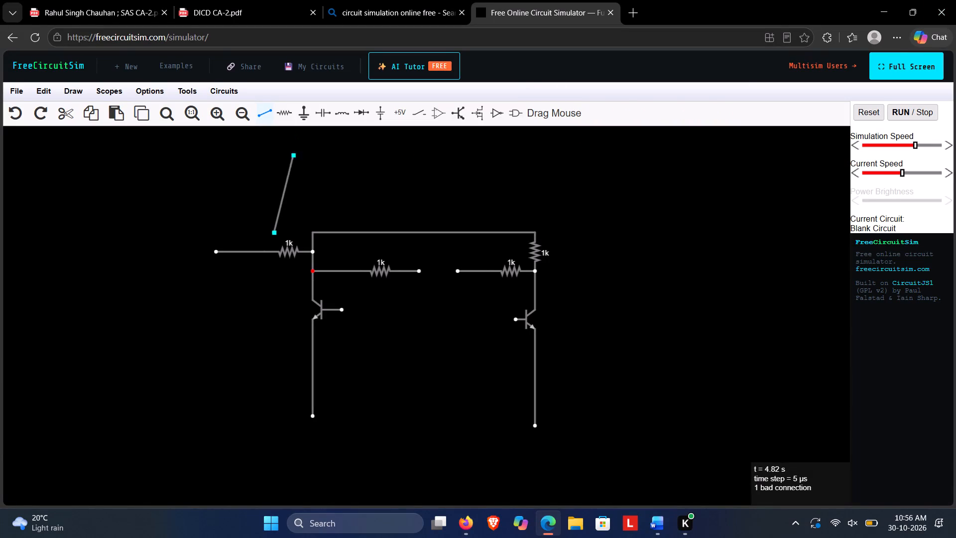
key("ctrl+z")
key("ctrl+z")
key("ctrl+z")
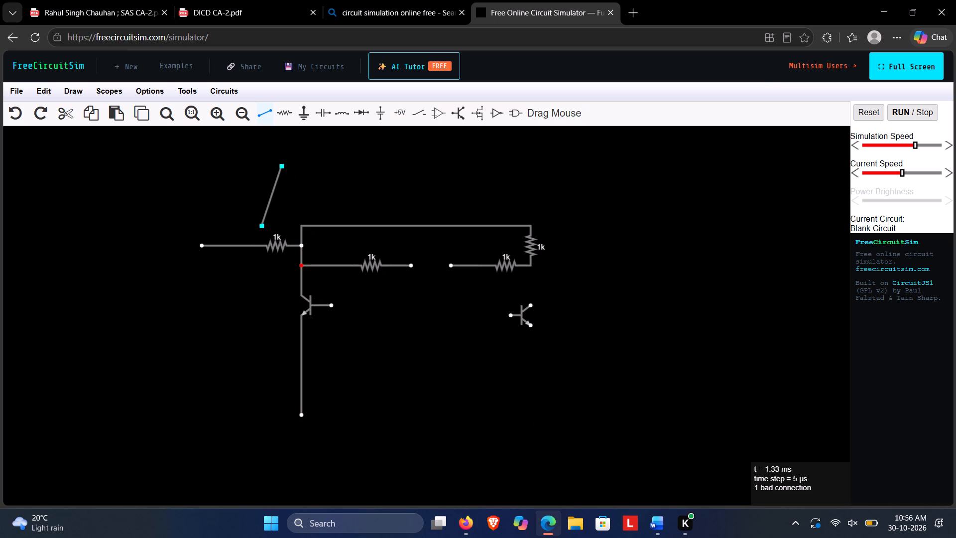
right_click(272, 191)
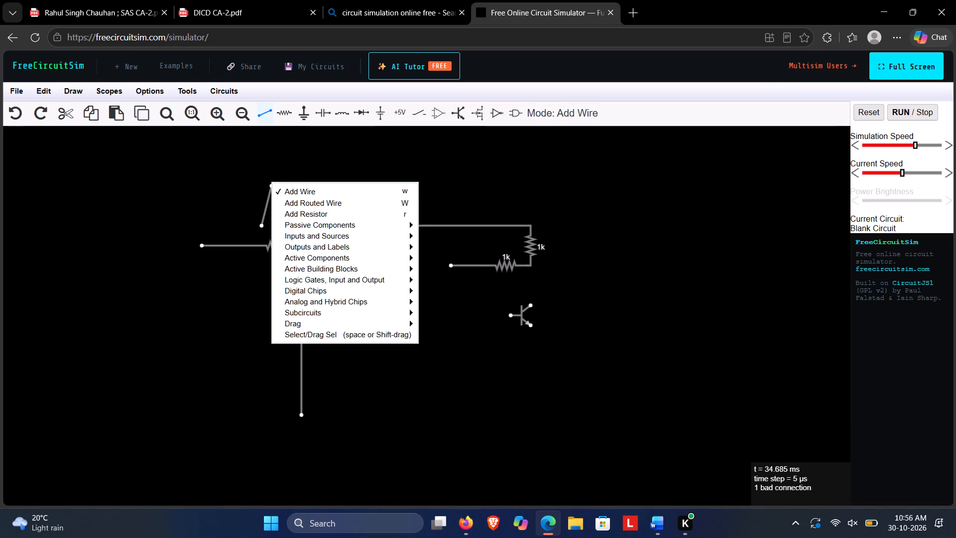
left_click(20, 118)
left_click(18, 116)
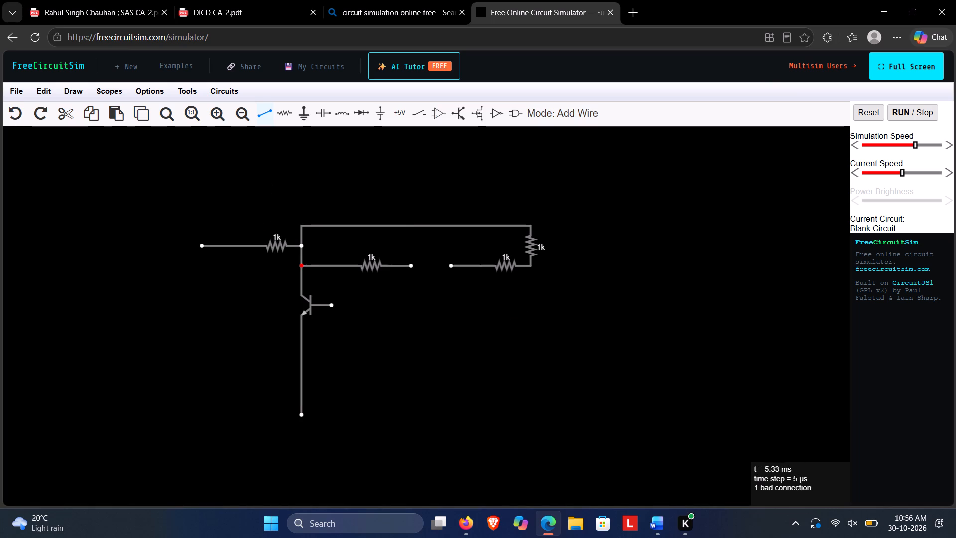
key("ctrl+z")
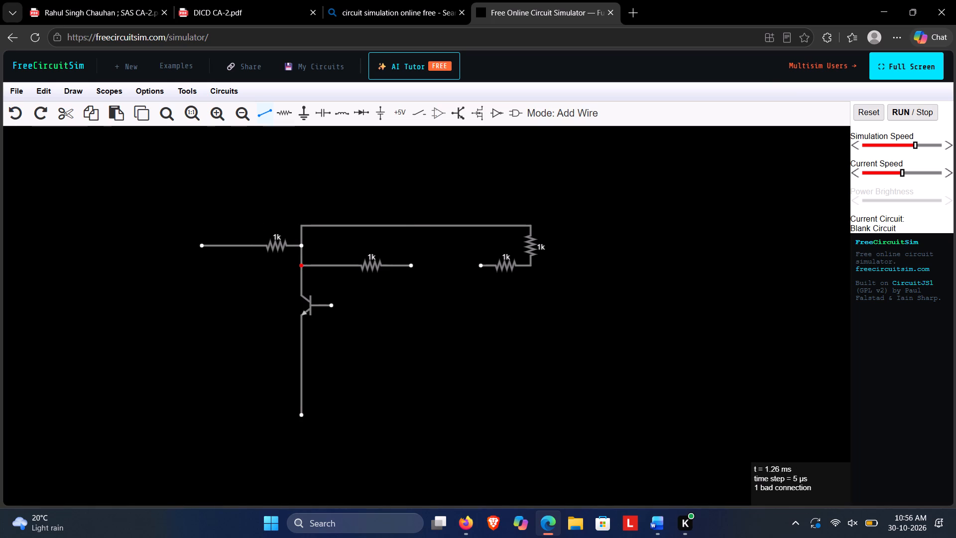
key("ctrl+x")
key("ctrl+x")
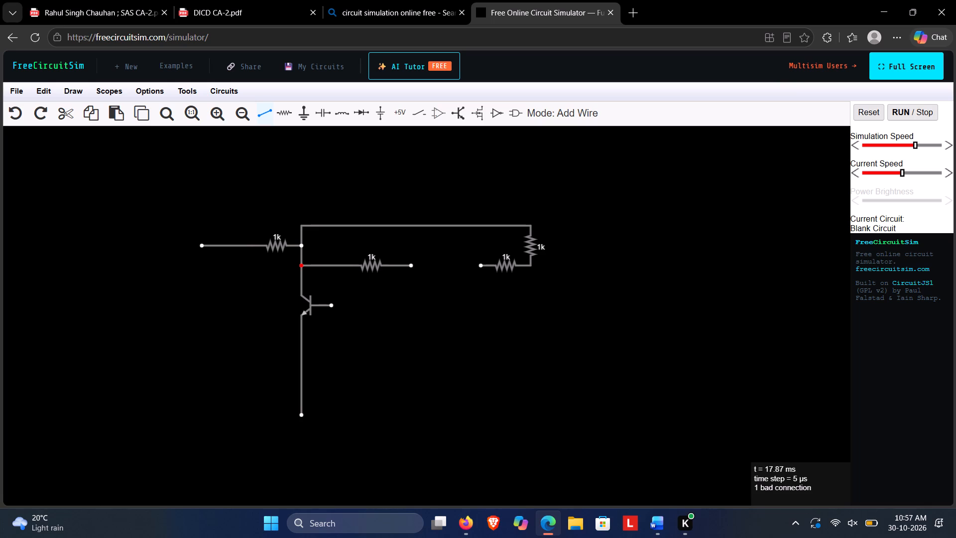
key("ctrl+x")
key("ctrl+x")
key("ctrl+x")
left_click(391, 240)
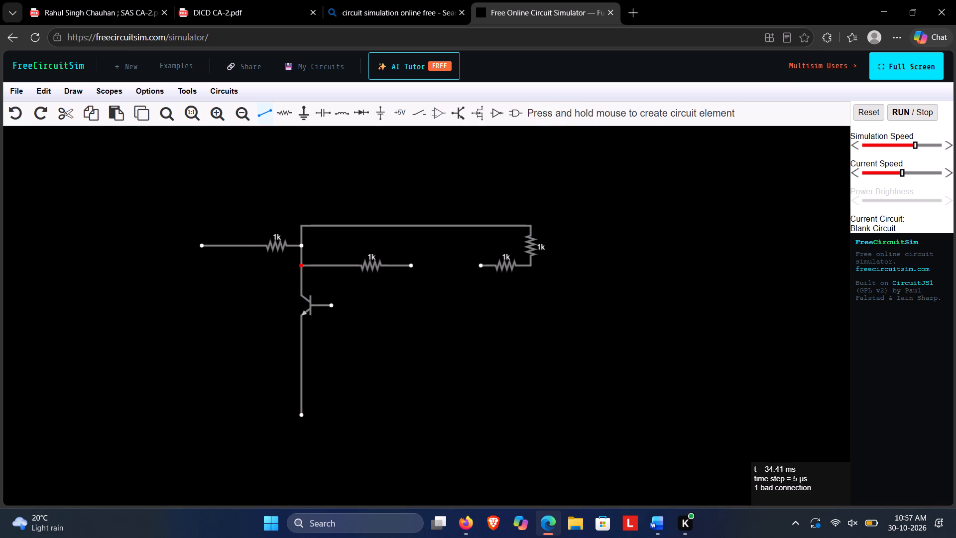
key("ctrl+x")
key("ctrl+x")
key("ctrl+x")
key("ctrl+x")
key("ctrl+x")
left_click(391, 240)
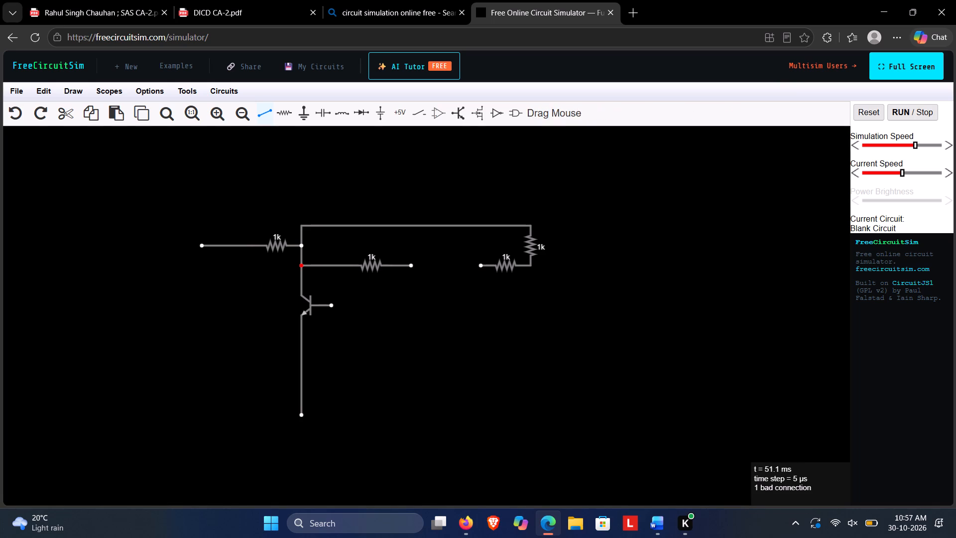
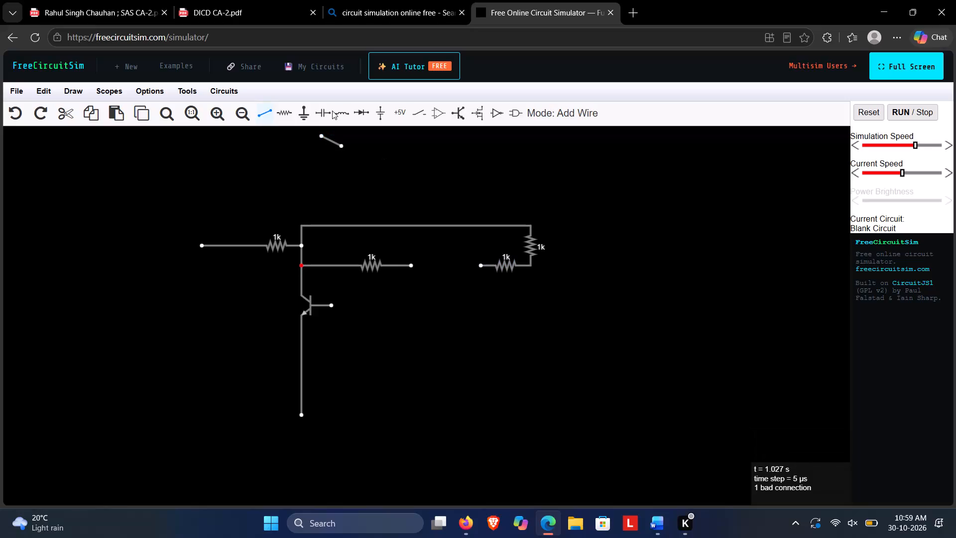
Cut the stray diagonal wire lying above the circuit.
right_click(337, 142)
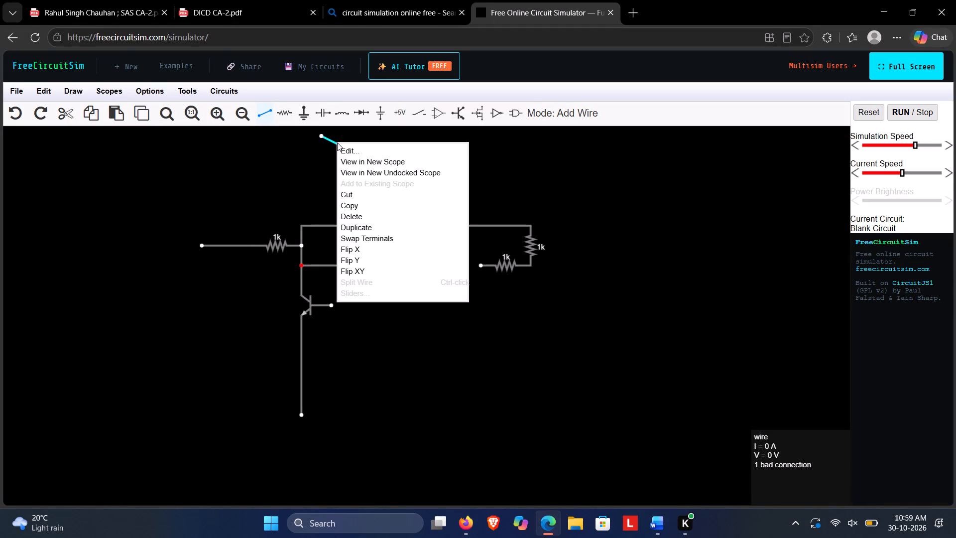
left_click(350, 195)
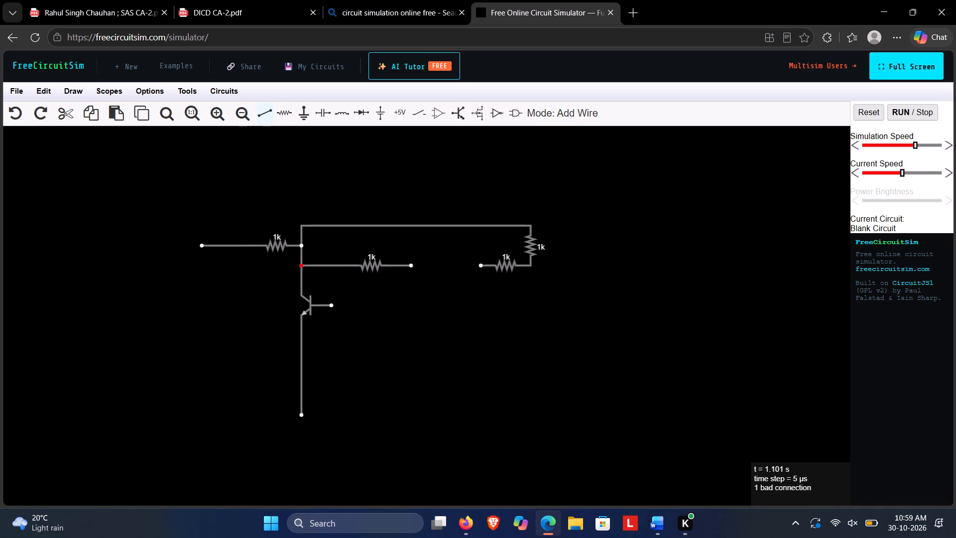
Place an NPN bipolar transistor just below the two right-hand 1k resistors, with its base facing the left-hand transistor.
right_click(491, 302)
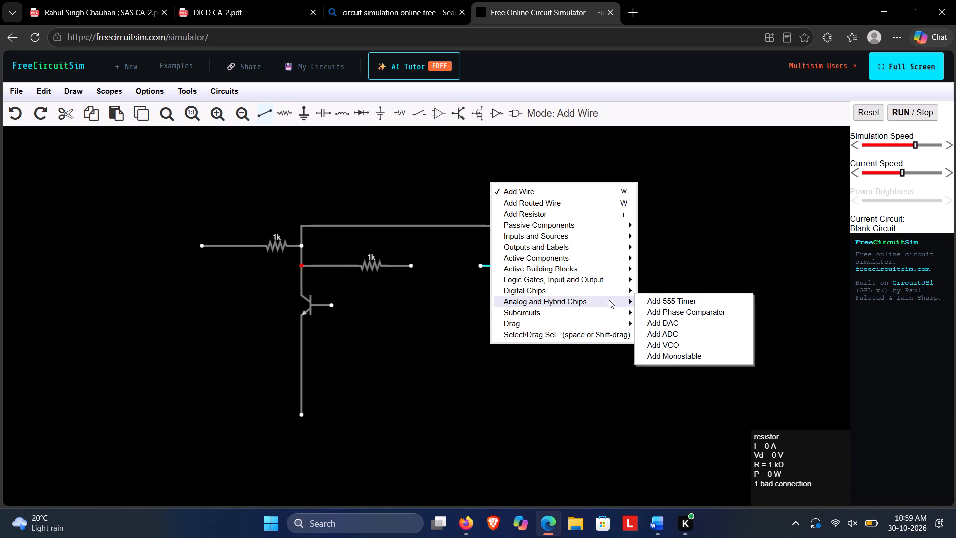
left_click(463, 107)
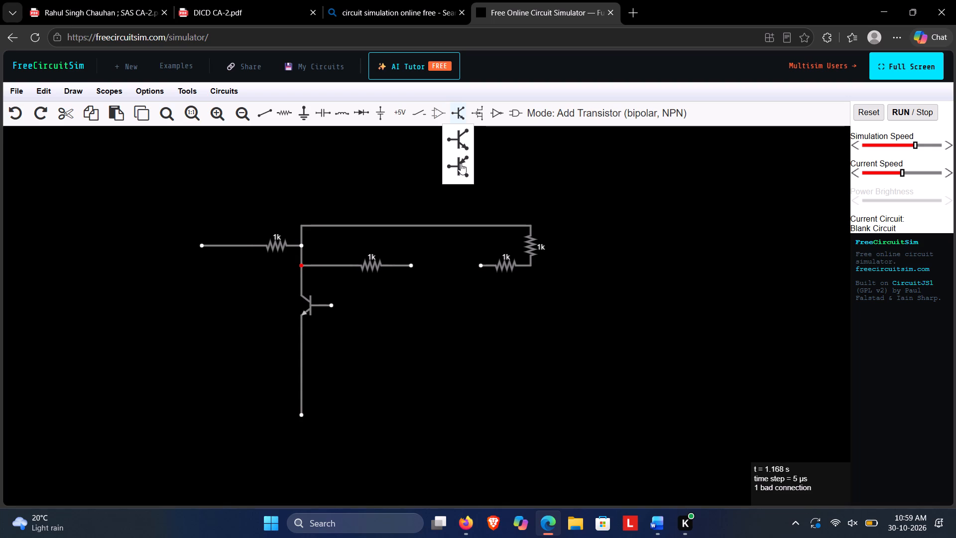
left_click(460, 140)
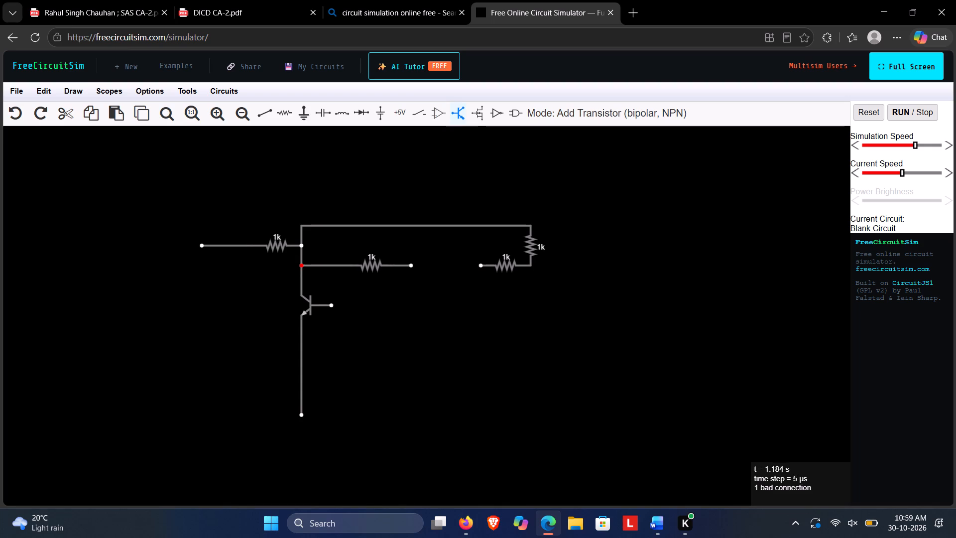
left_click(525, 296)
left_click(526, 303)
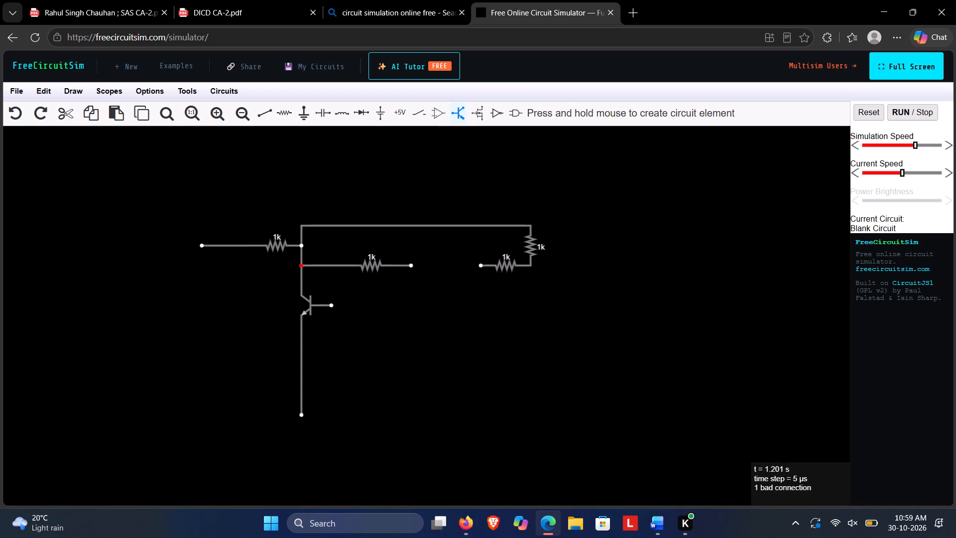
left_click_drag(516, 300, 548, 318)
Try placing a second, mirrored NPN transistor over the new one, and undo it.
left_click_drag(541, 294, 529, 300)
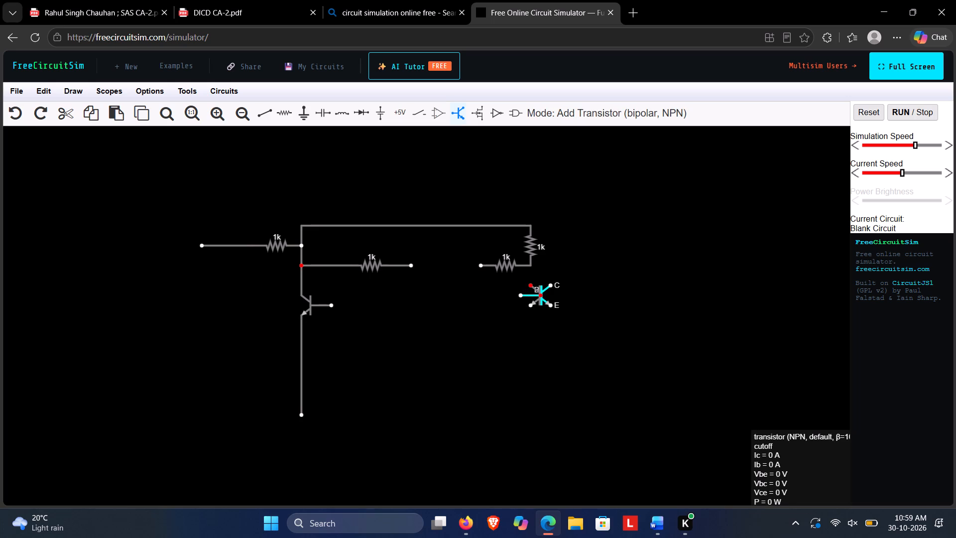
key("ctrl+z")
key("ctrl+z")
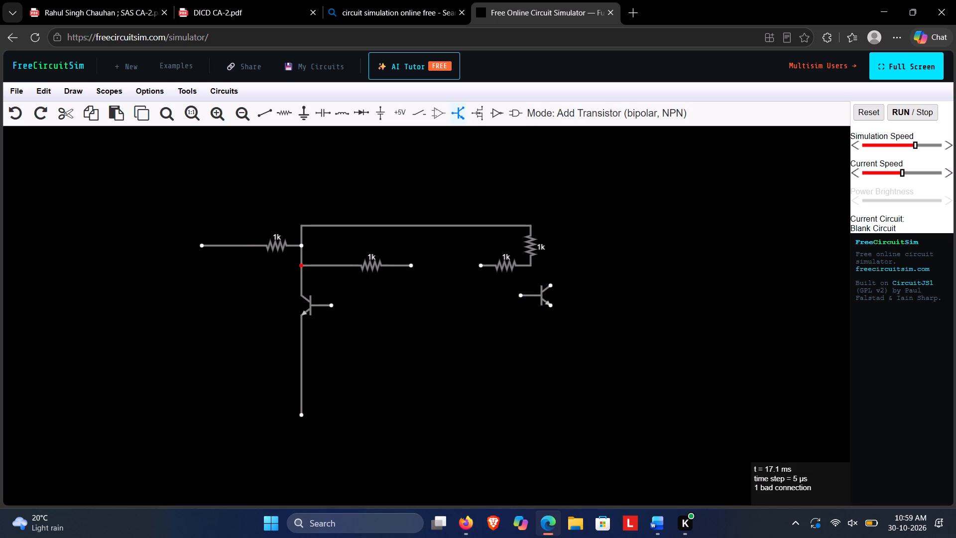
Wire the right-hand transistor's collector to the junction of the two right-hand 1k resistors.
left_click(270, 114)
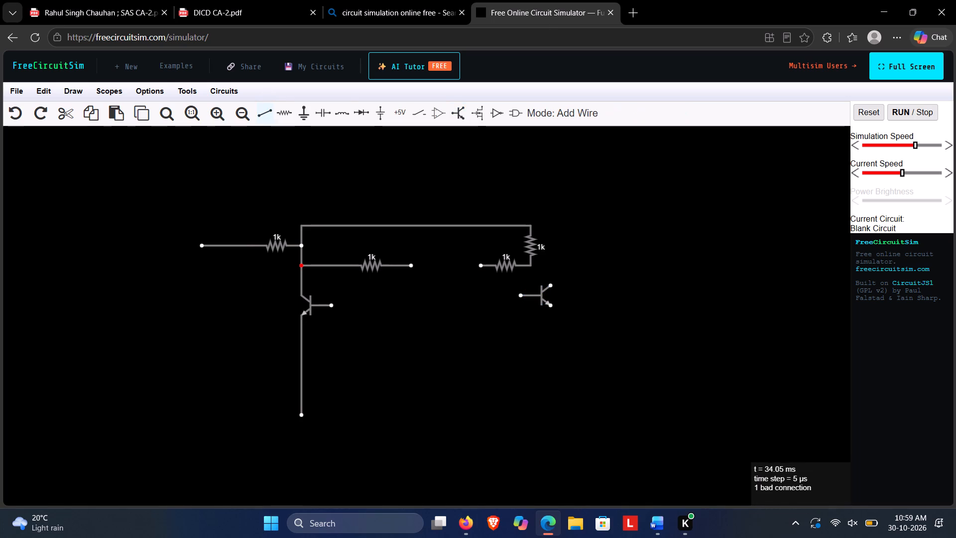
left_click_drag(551, 283, 530, 266)
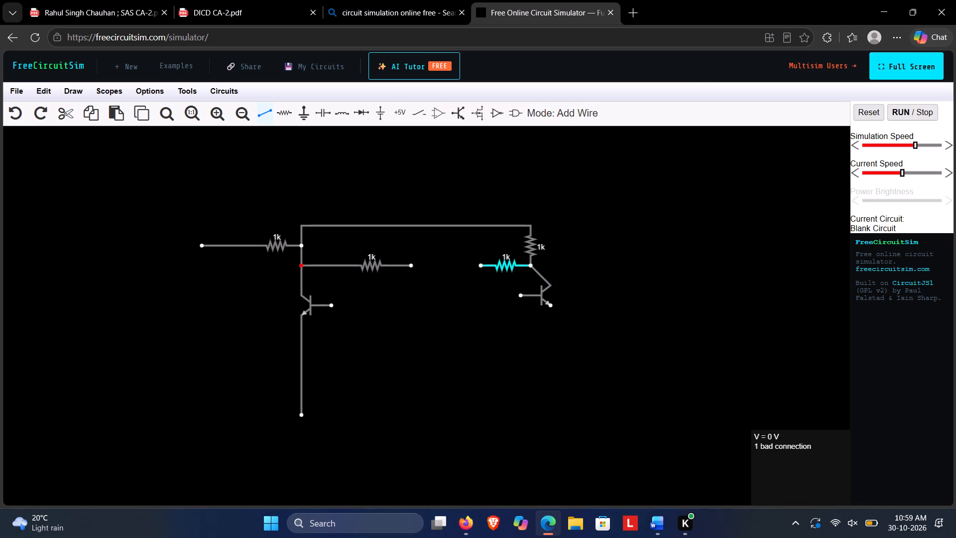
left_click(561, 269)
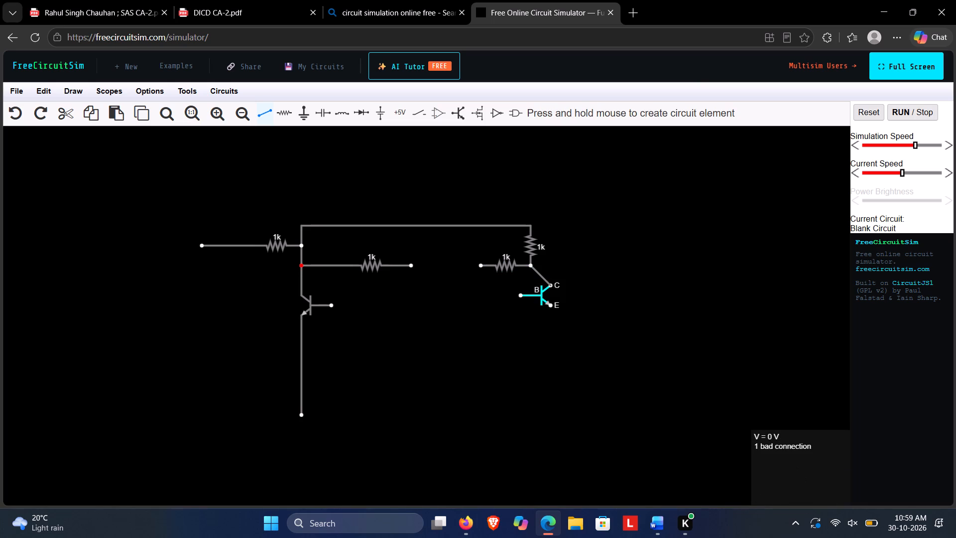
Run a wire down from the right-hand transistor's emitter and join its lower end to the left-hand emitter wire's lower end.
left_click_drag(552, 306, 549, 424)
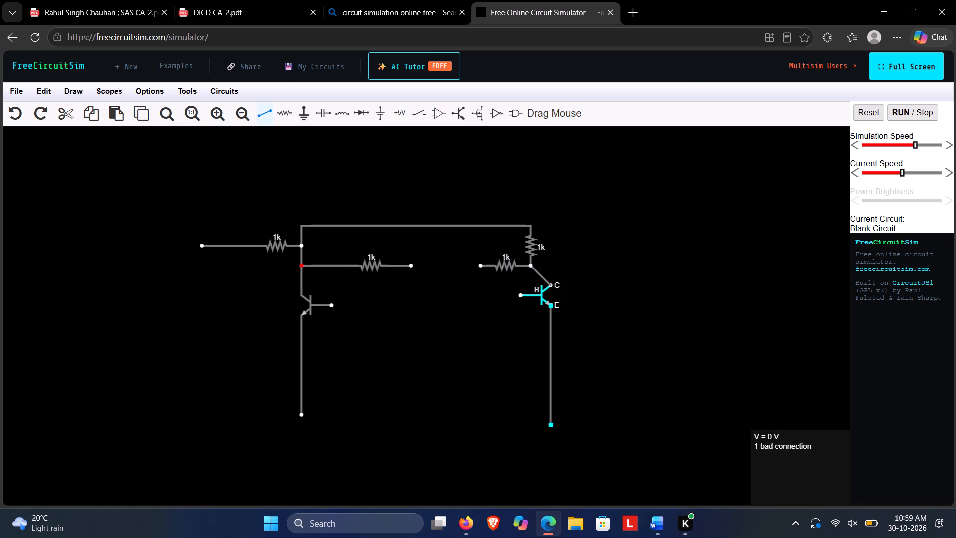
left_click_drag(549, 424, 551, 421)
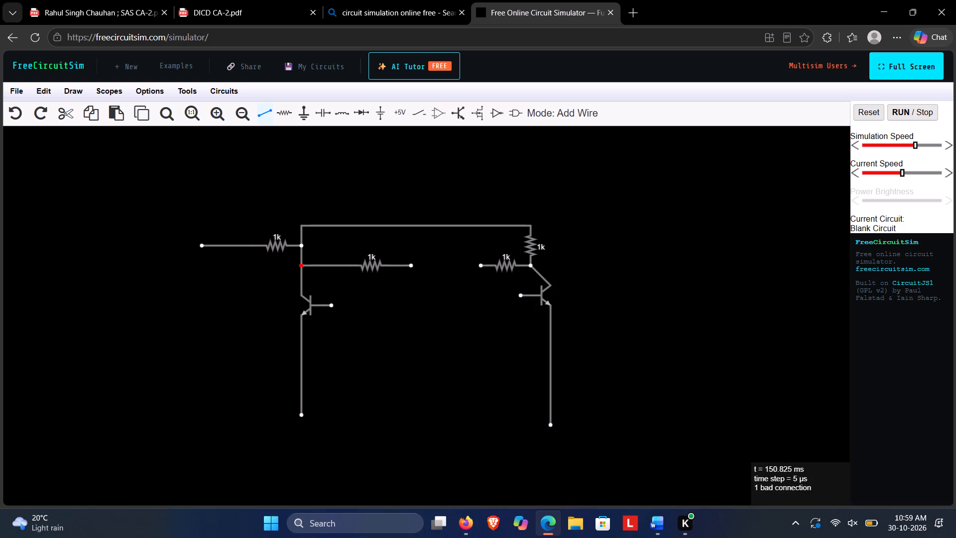
left_click_drag(300, 416, 545, 425)
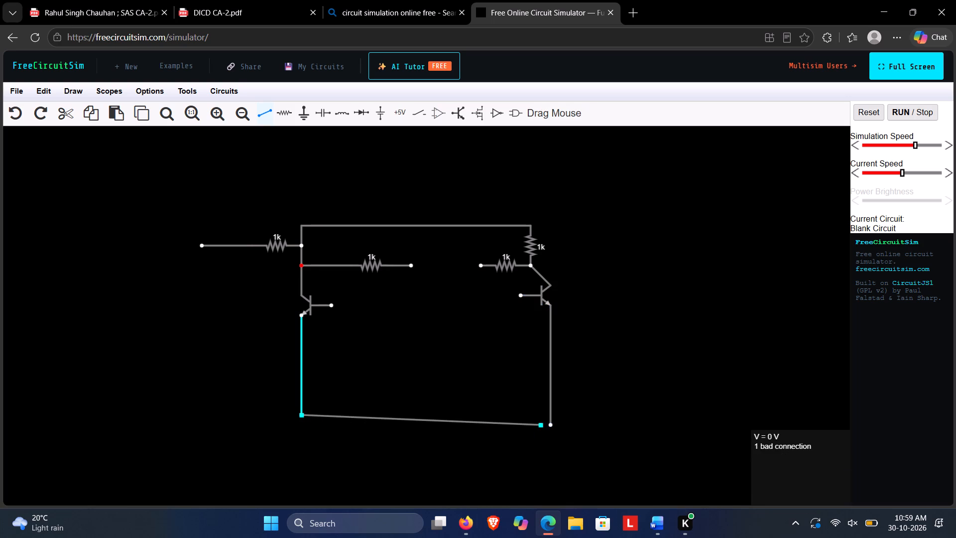
left_click_drag(545, 425, 550, 424)
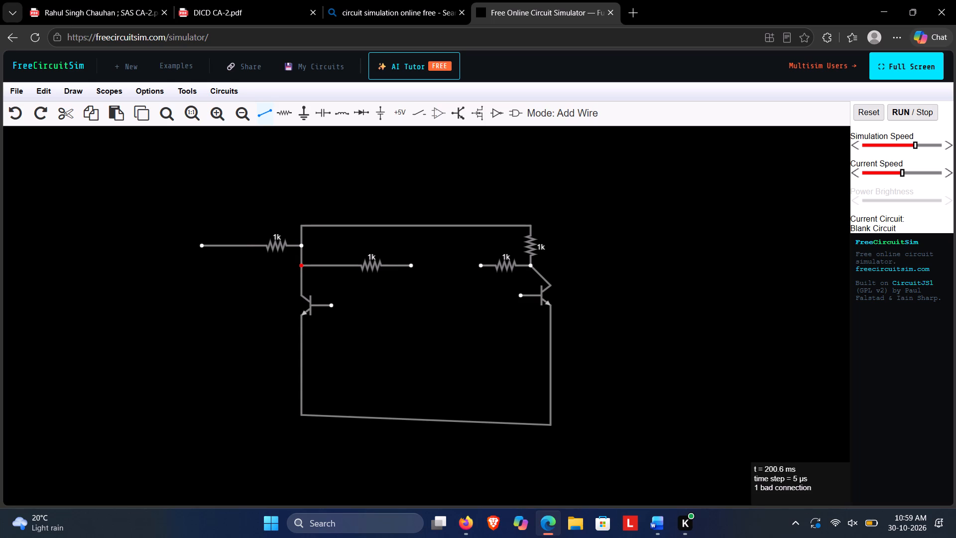
Cross-connect the free ends of the two inner 1k resistors to the bases of the opposite transistors with diagonal wires.
left_click_drag(410, 266, 518, 289)
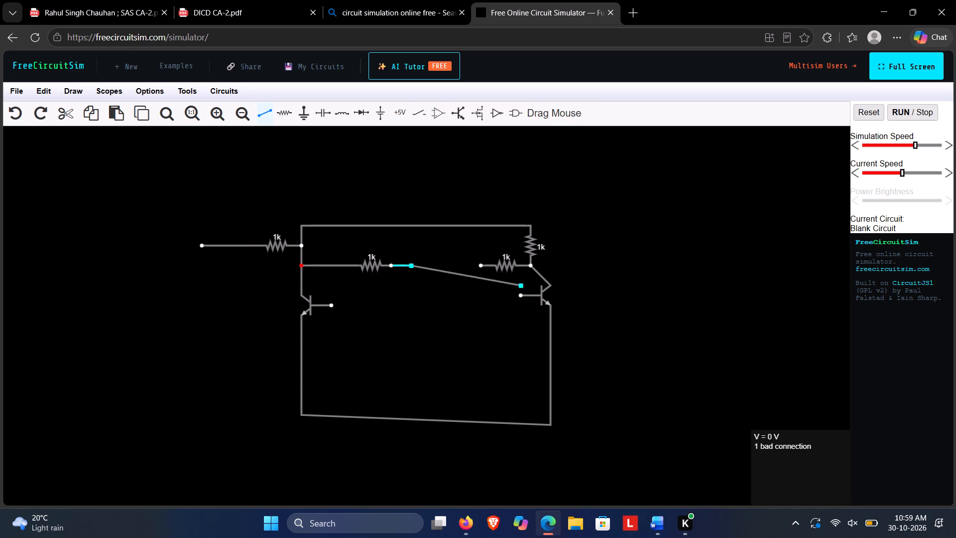
left_click_drag(518, 289, 520, 295)
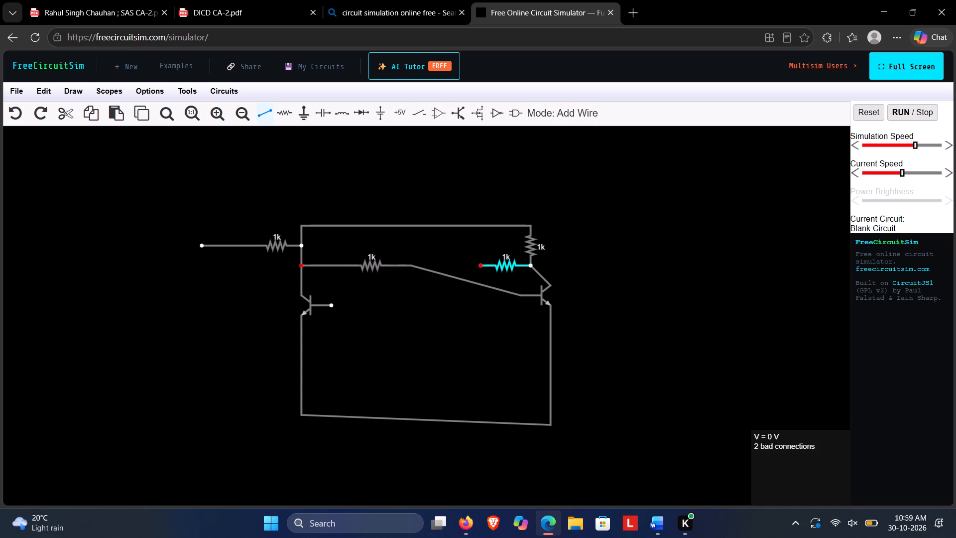
left_click_drag(478, 267, 331, 305)
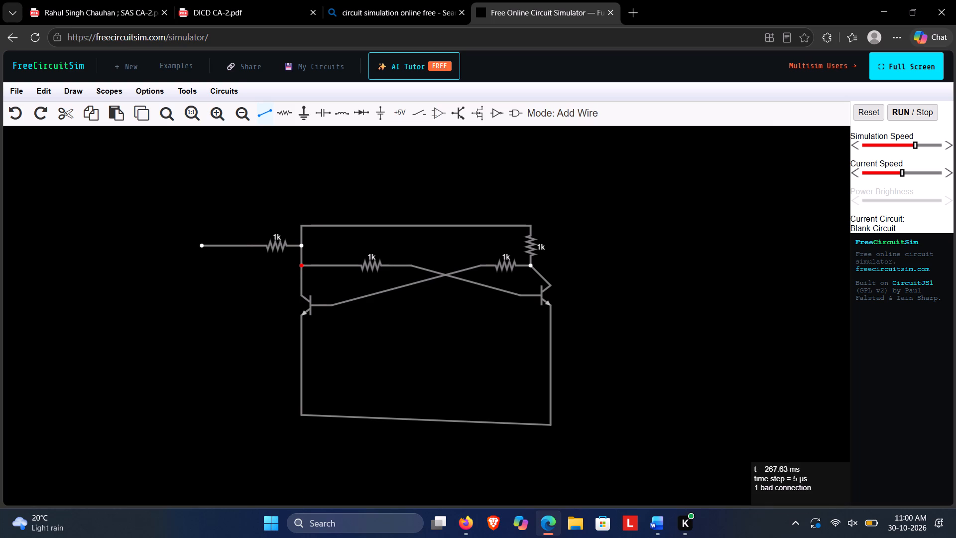
Draw a short vertical wire downward from the base of each transistor, both ending at the same height.
left_click_drag(332, 305, 334, 342)
left_click(267, 107)
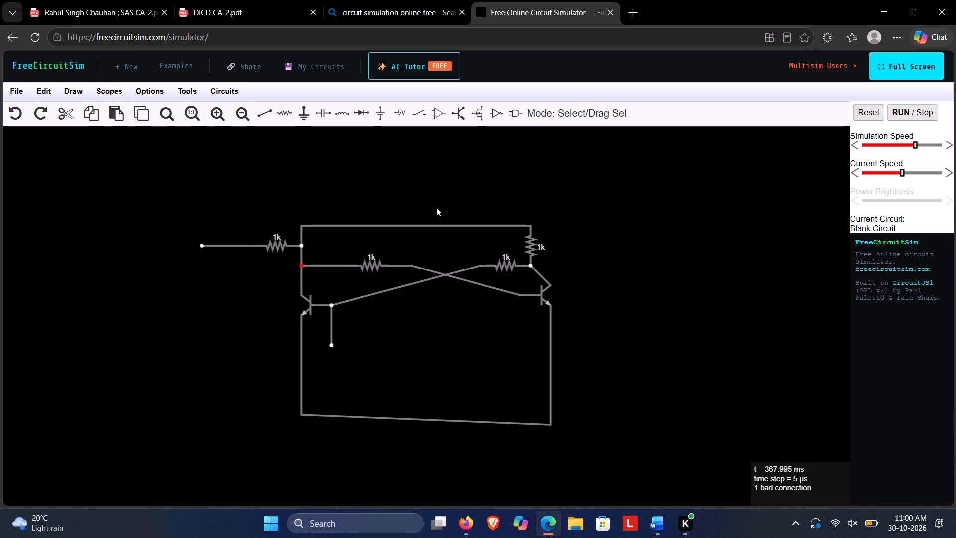
left_click(268, 114)
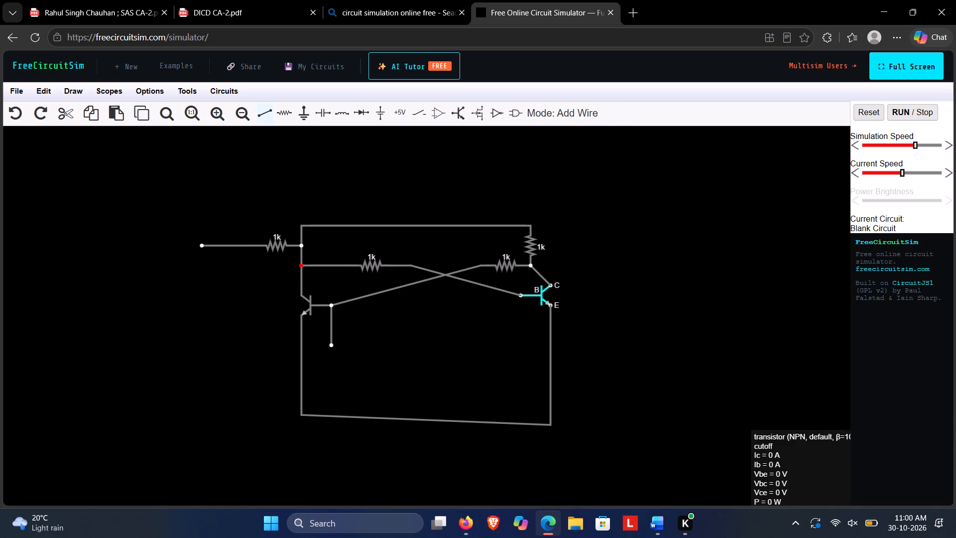
left_click_drag(522, 296, 519, 341)
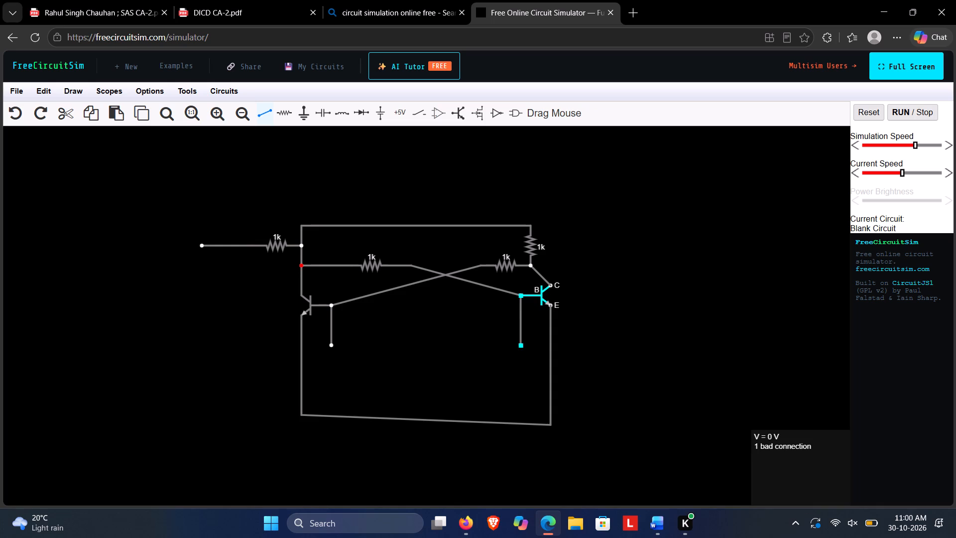
left_click_drag(519, 341, 519, 342)
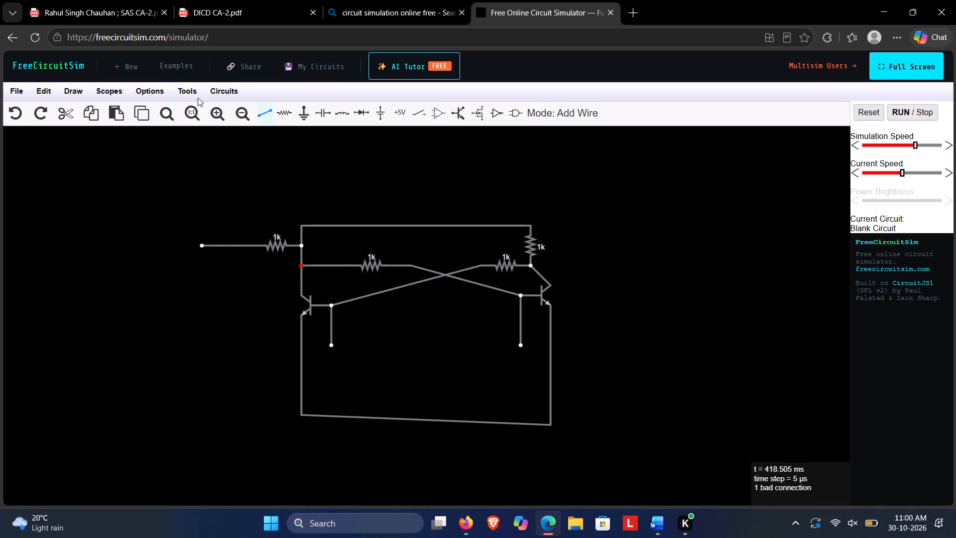
Add a short vertical switch at the lower end of each transistor's base wire.
left_click(424, 114)
left_click(419, 134)
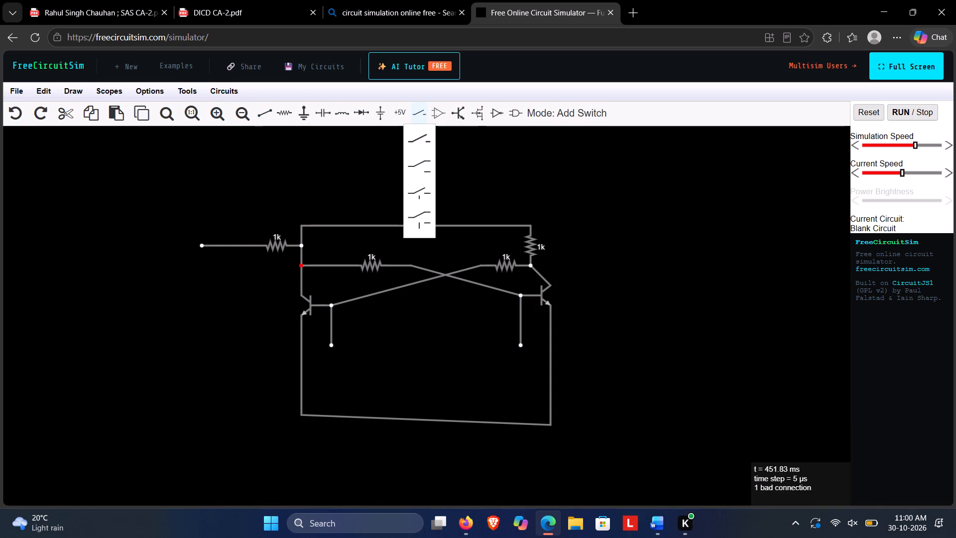
left_click_drag(331, 345, 332, 356)
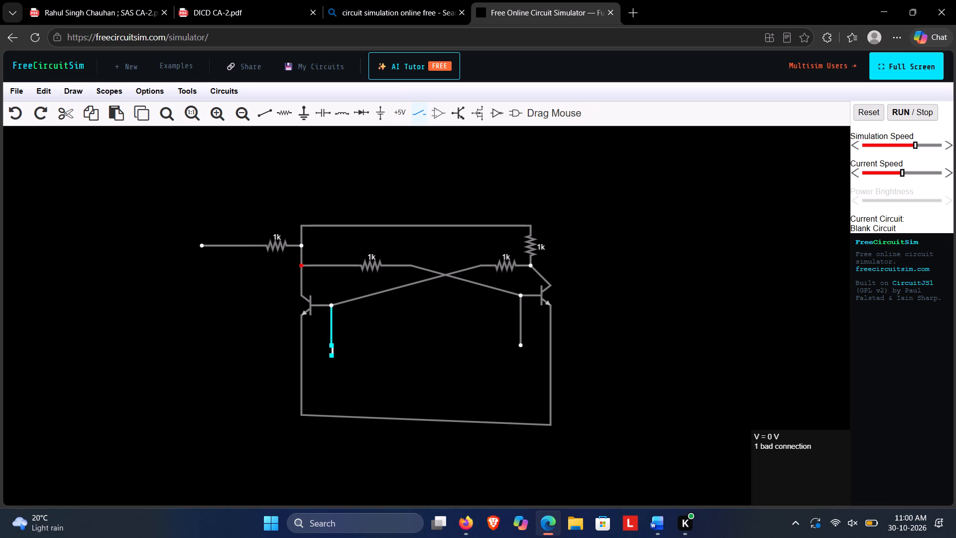
left_click_drag(332, 356, 330, 370)
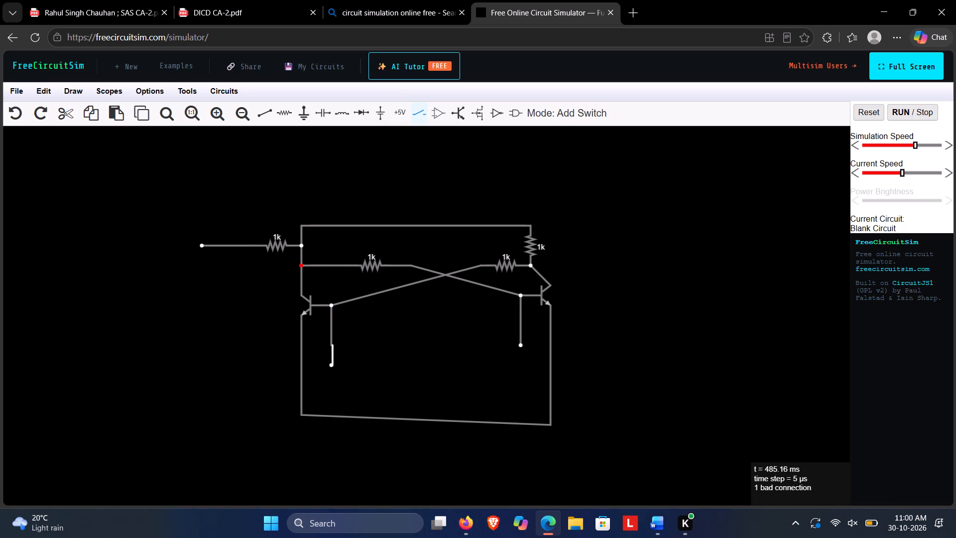
left_click_drag(522, 346, 519, 370)
Wire the lower end of each switch down to the bottom wire that joins the two emitters.
left_click(267, 112)
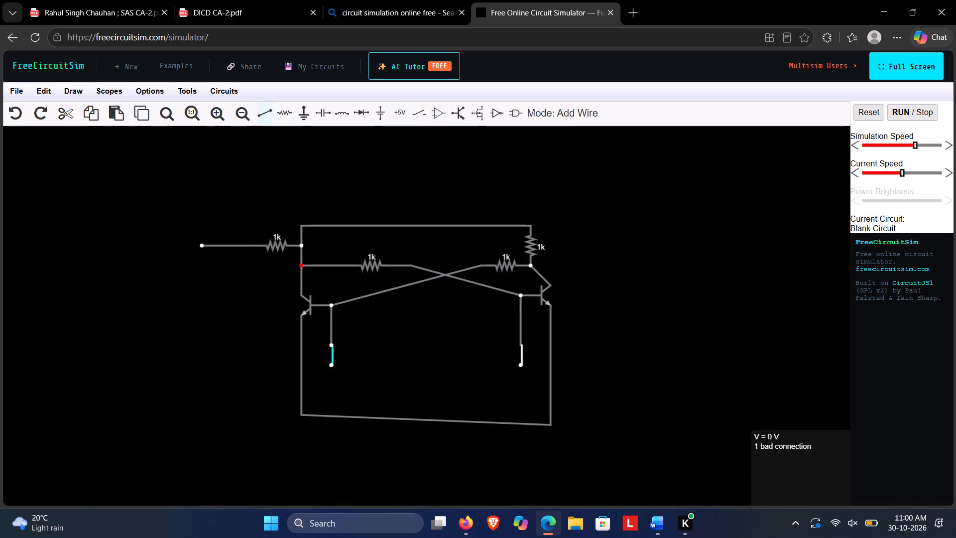
left_click_drag(331, 366, 331, 406)
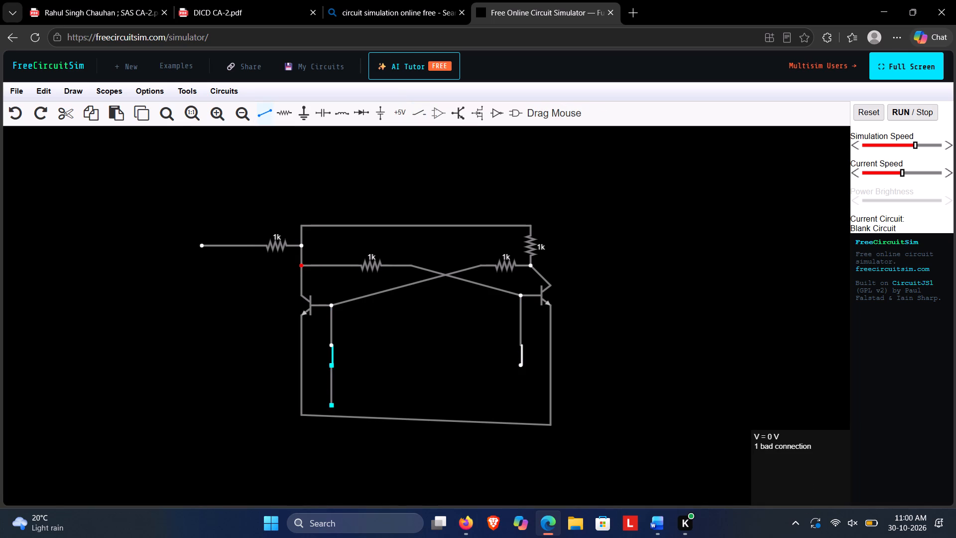
left_click_drag(331, 406, 328, 418)
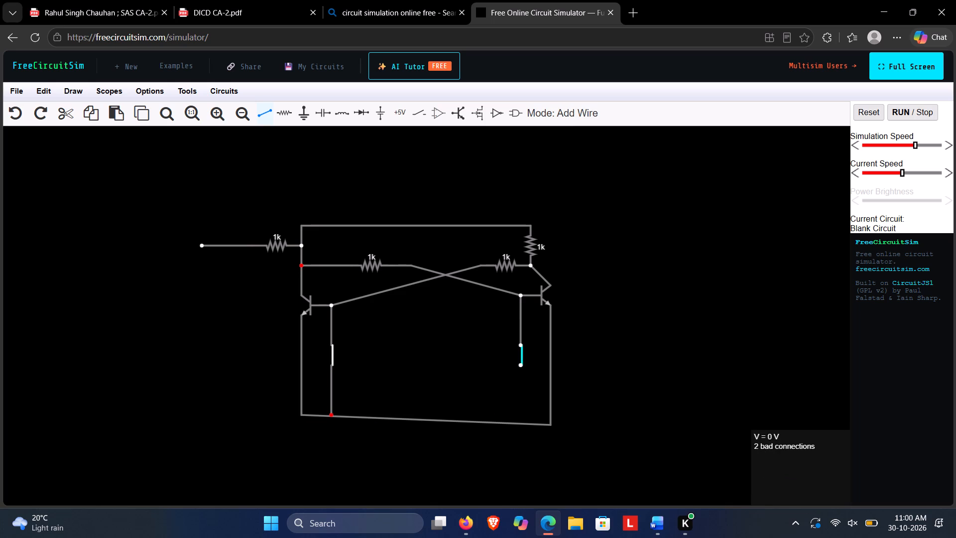
left_click_drag(521, 366, 516, 422)
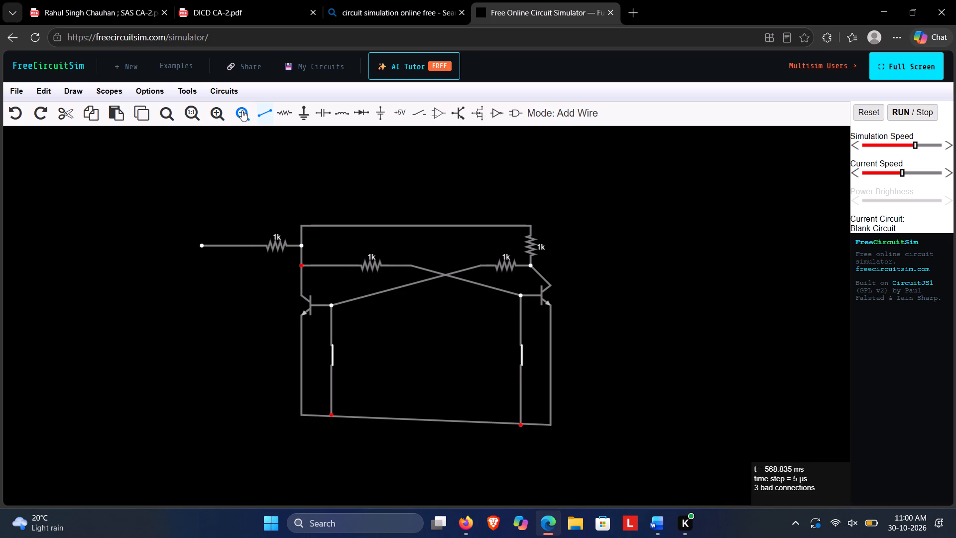
Extend a horizontal wire outward from the circuit's bottom-left corner, ending directly below the open end of the left-hand 1k resistor's wire.
left_click(262, 113)
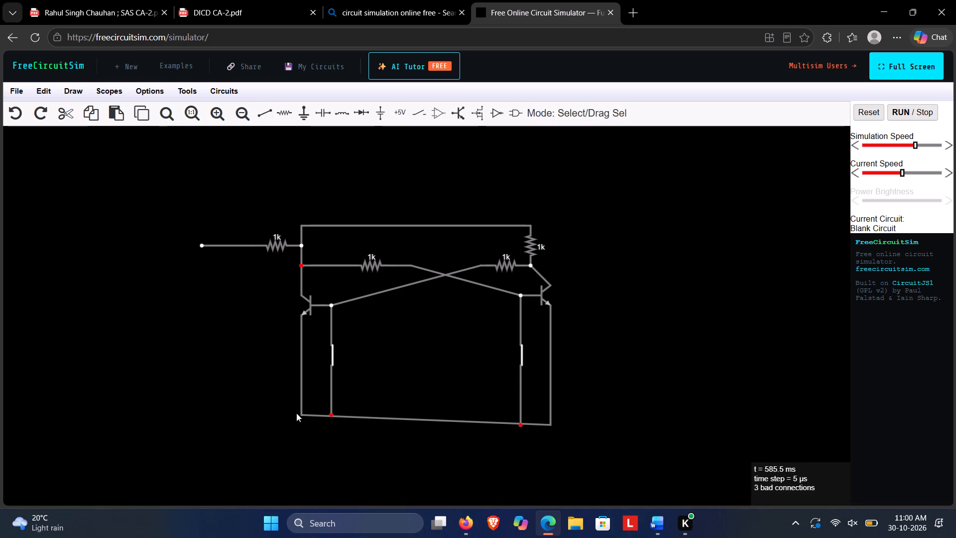
left_click(261, 114)
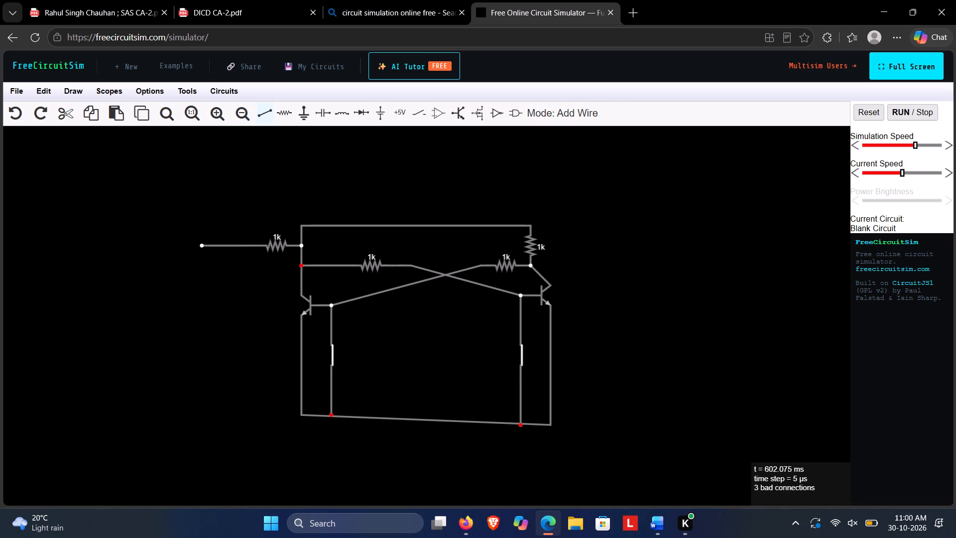
left_click_drag(299, 414, 199, 411)
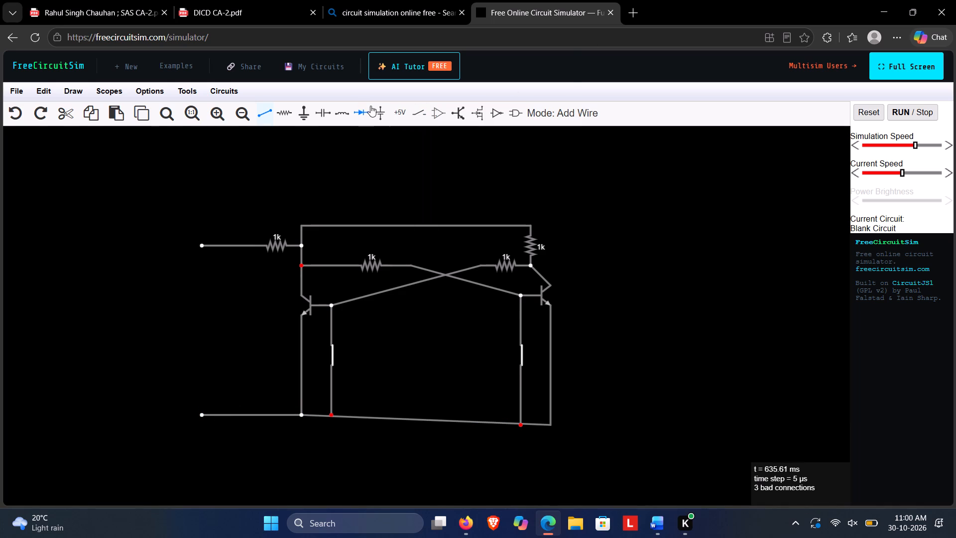
Place a short vertical two-terminal voltage source in line with and between the two open wire ends beside the circuit.
left_click(382, 112)
left_click_drag(376, 140, 273, 149)
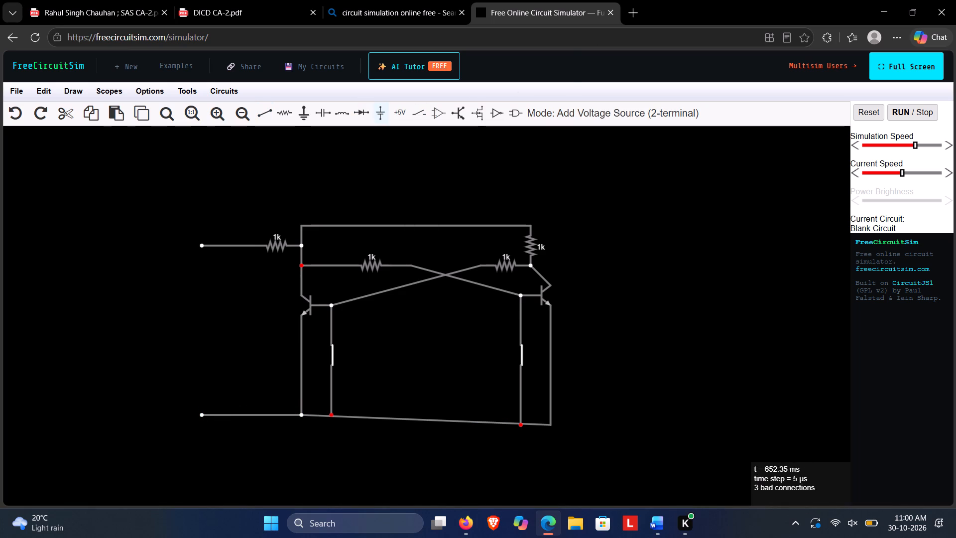
left_click_drag(273, 149, 194, 299)
left_click_drag(199, 299, 205, 350)
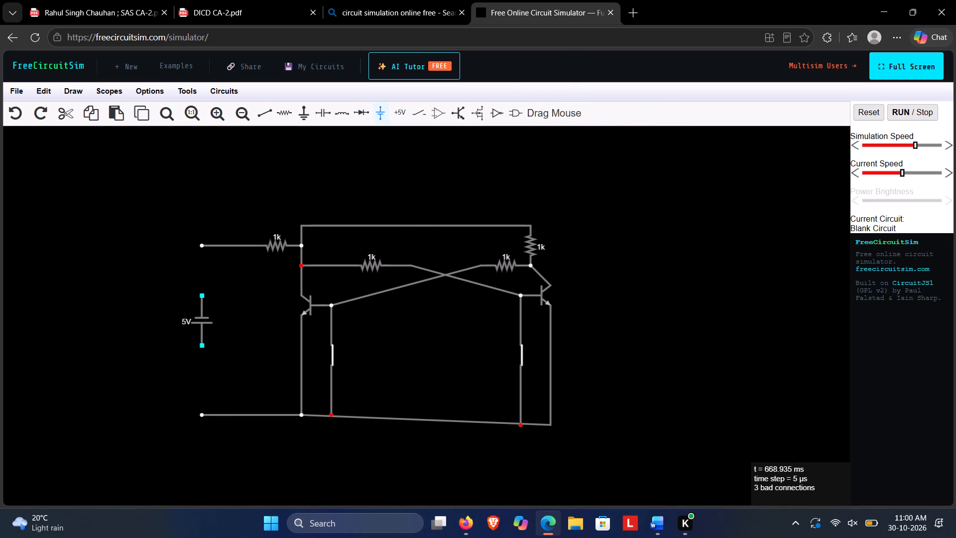
left_click_drag(205, 350, 205, 355)
Swap the terminals of the voltage source.
right_click(206, 336)
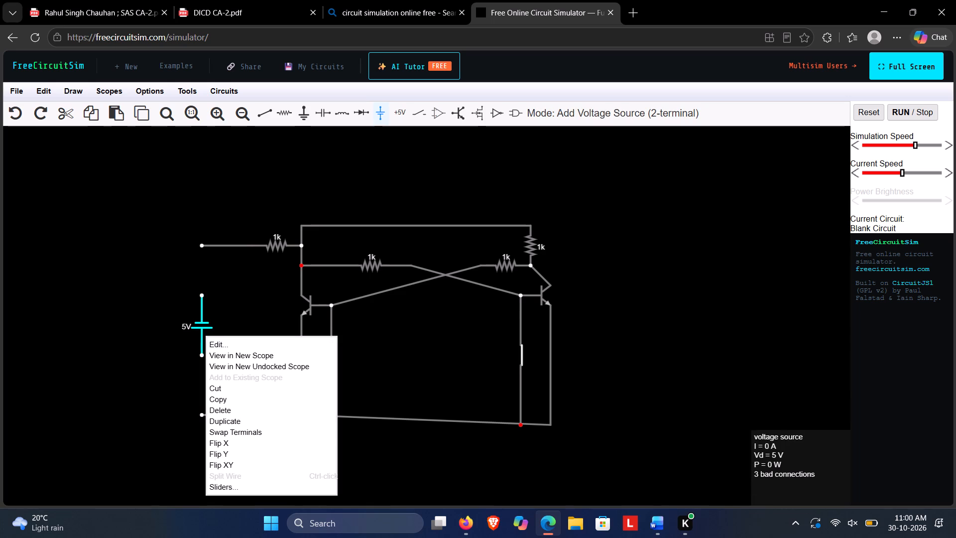
left_click(248, 431)
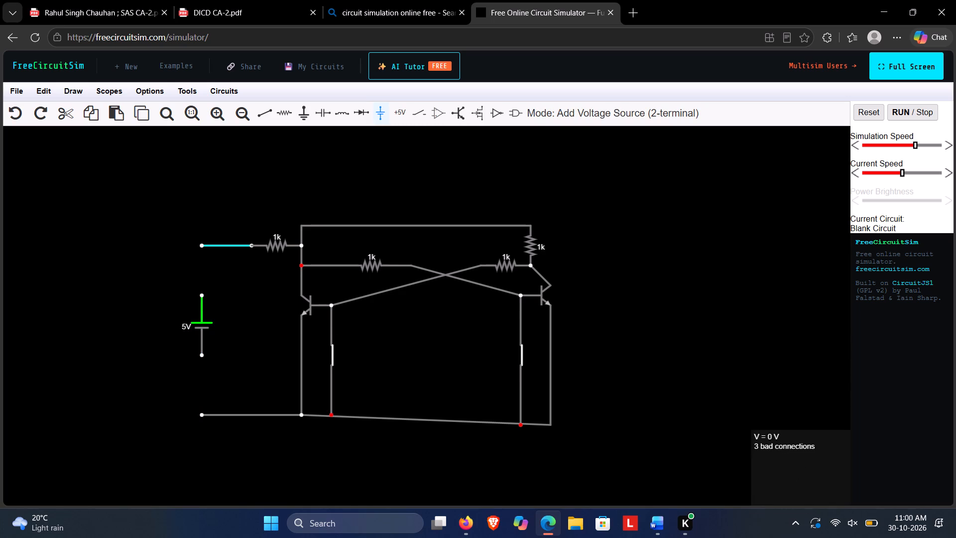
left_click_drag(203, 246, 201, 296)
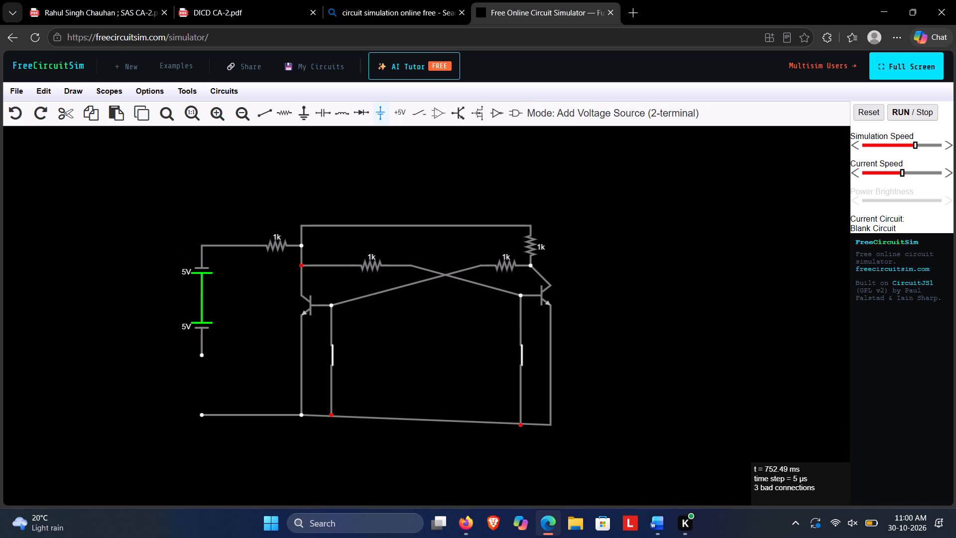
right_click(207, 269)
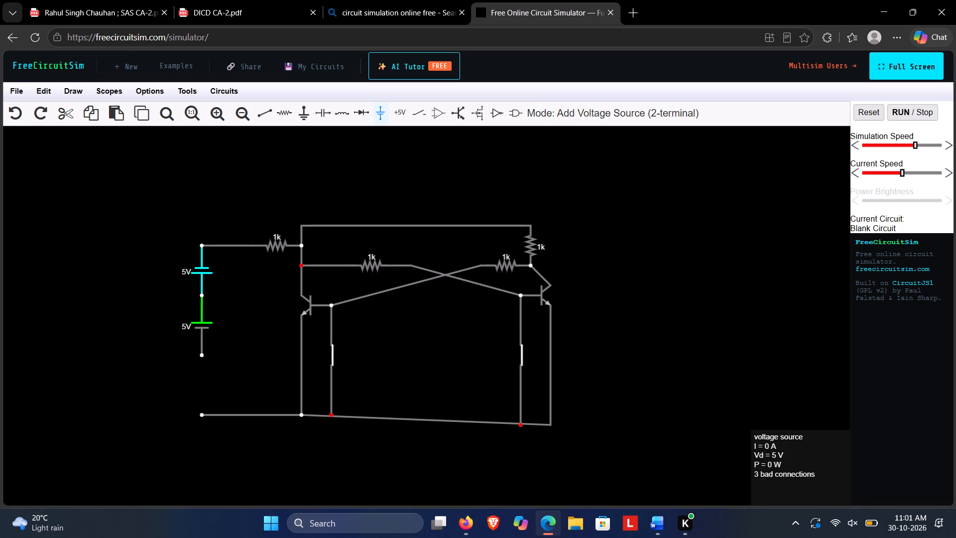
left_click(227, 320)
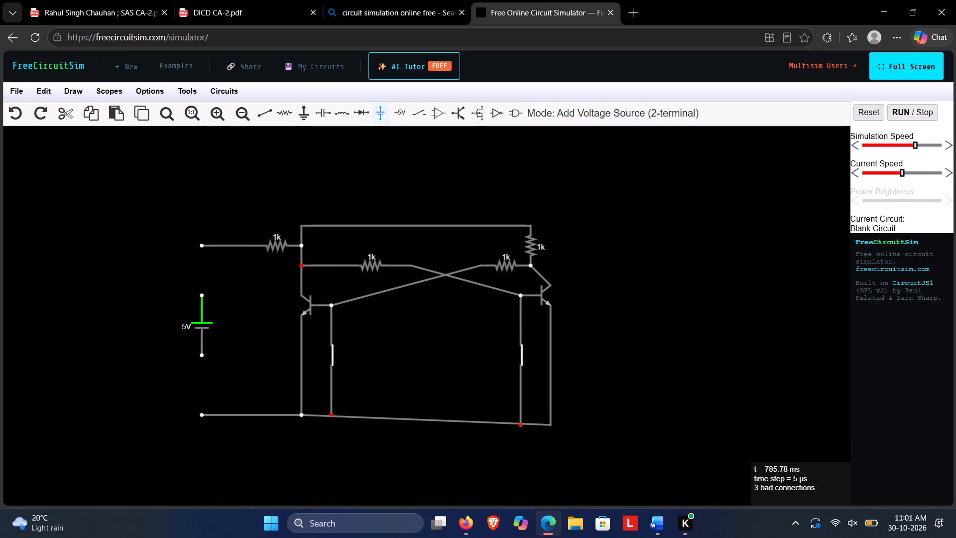
Wire the source's upper terminal to the open end of the 1k resistor's wire and its lower terminal to the bottom wire's open end.
left_click(266, 99)
left_click(262, 121)
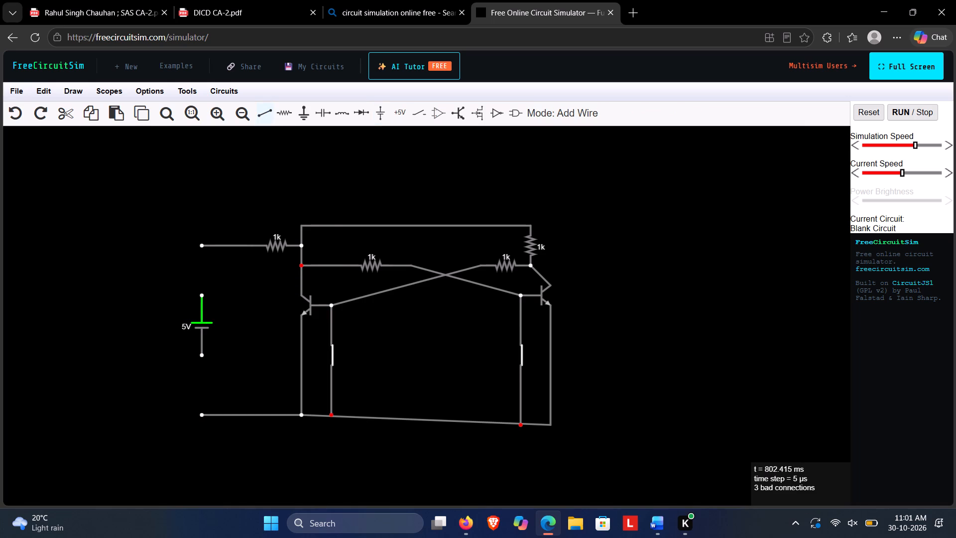
left_click_drag(202, 245, 203, 295)
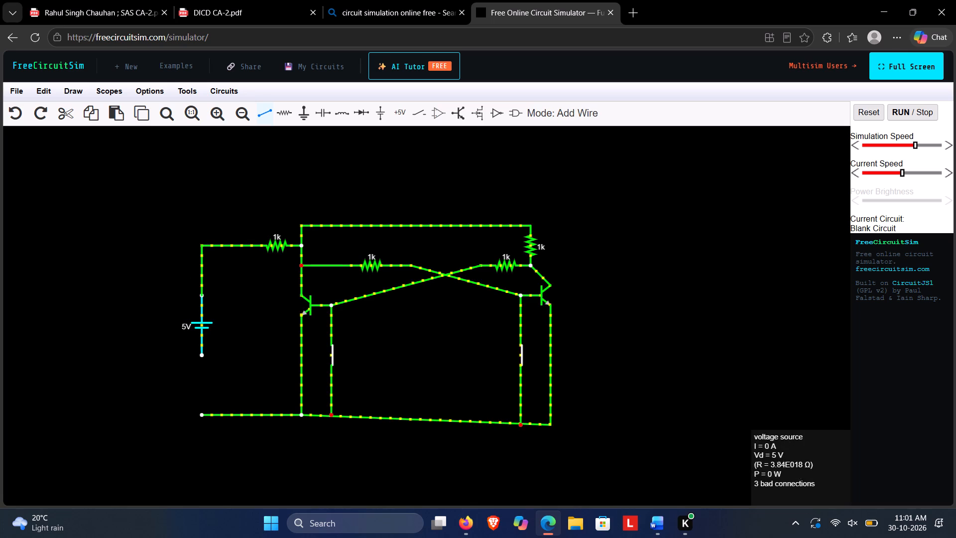
left_click_drag(202, 355, 201, 413)
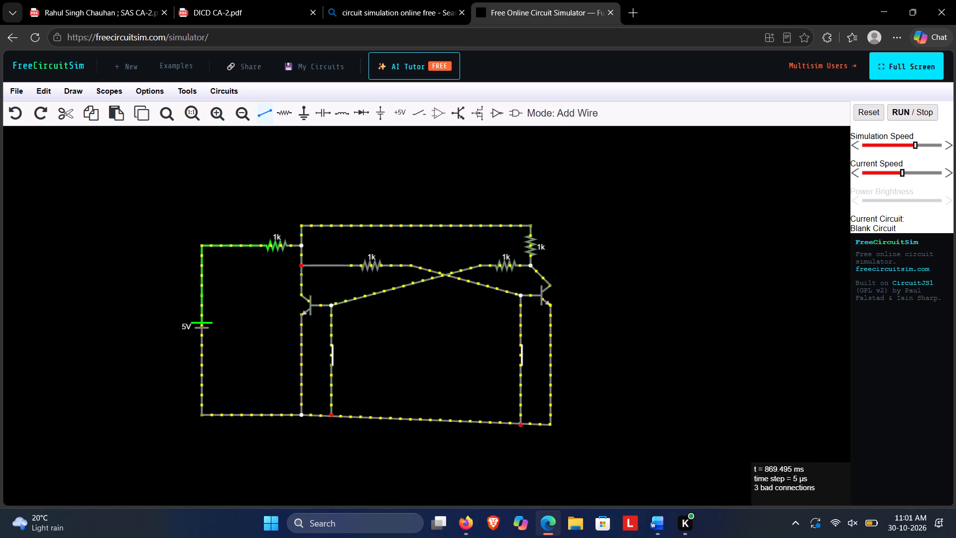
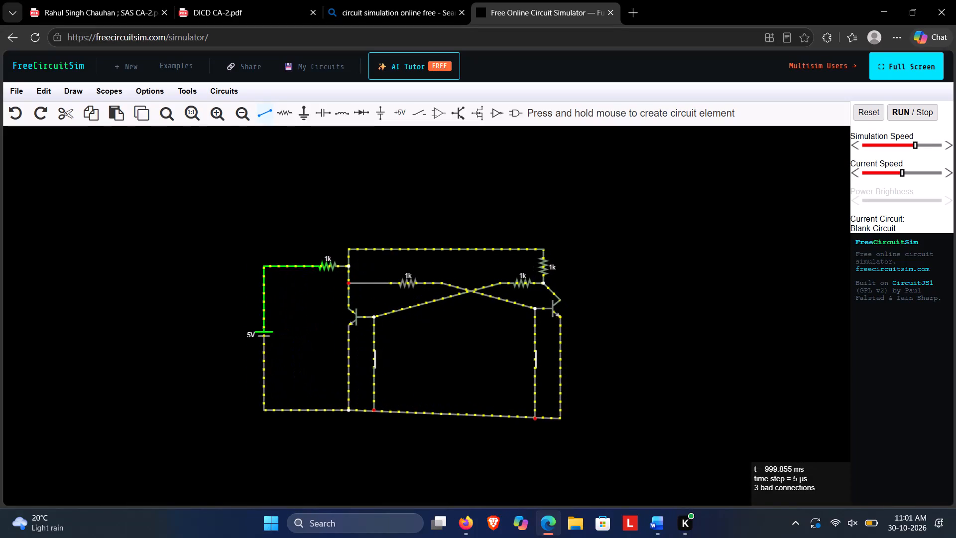
Test the circuit by opening and closing the two base switches, ending with both closed.
scroll(605, 369, "up", 1)
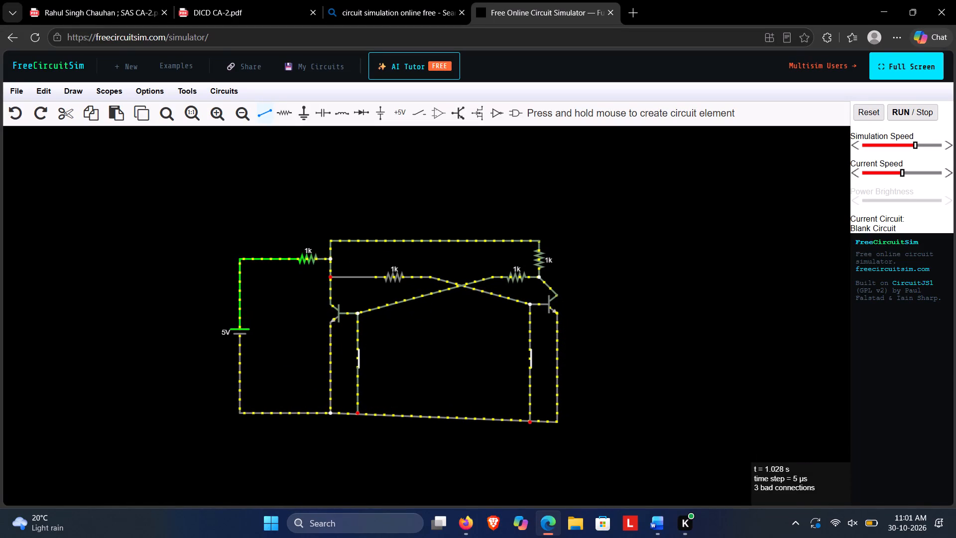
right_click(528, 359)
left_click(530, 358)
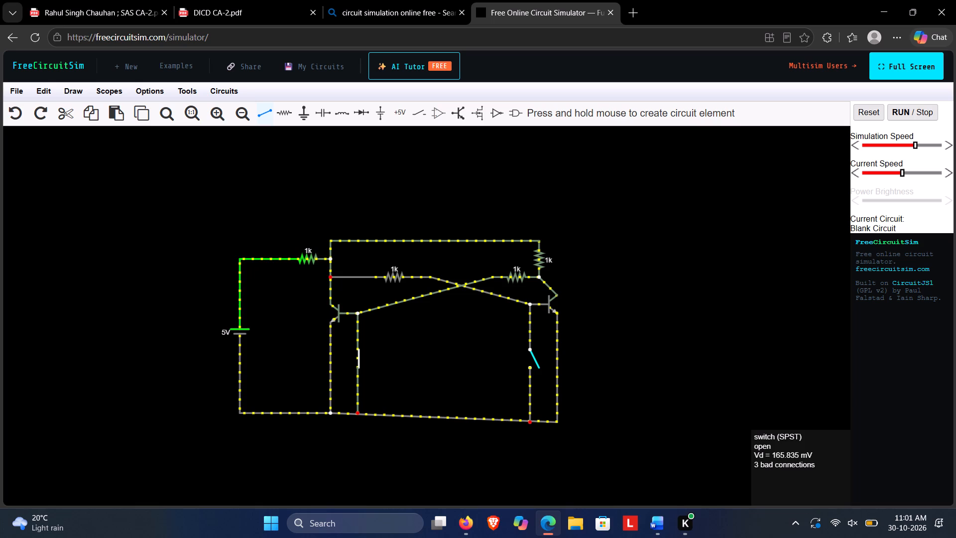
left_click(359, 353)
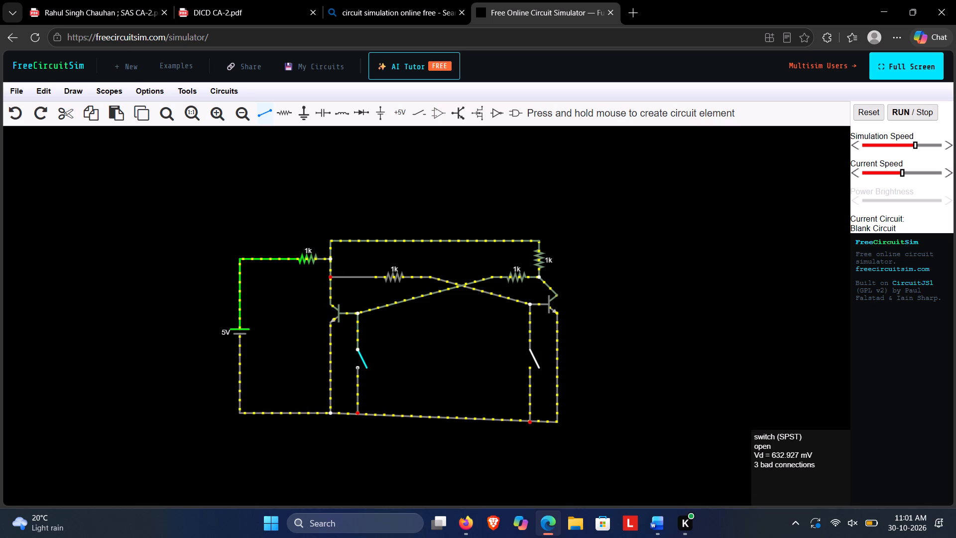
left_click(533, 360)
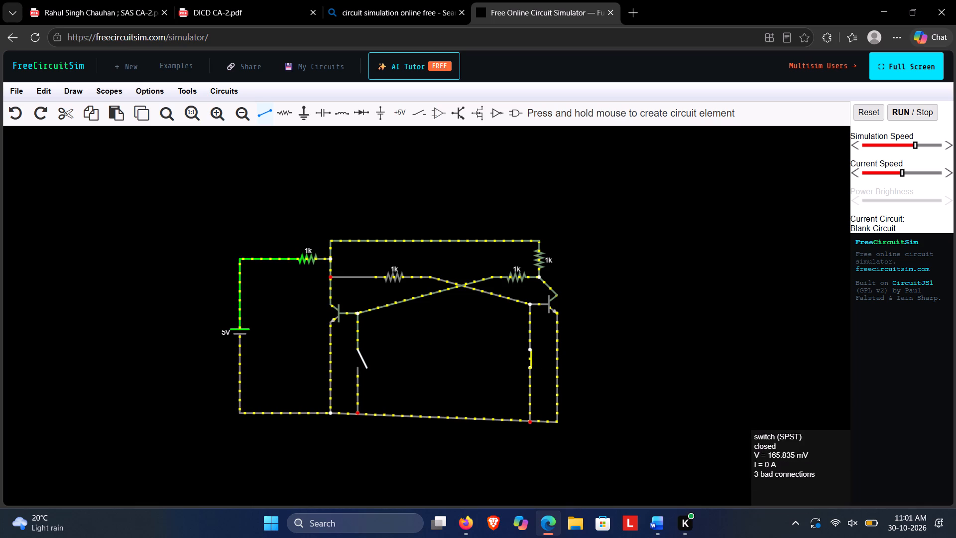
left_click(533, 360)
left_click(362, 358)
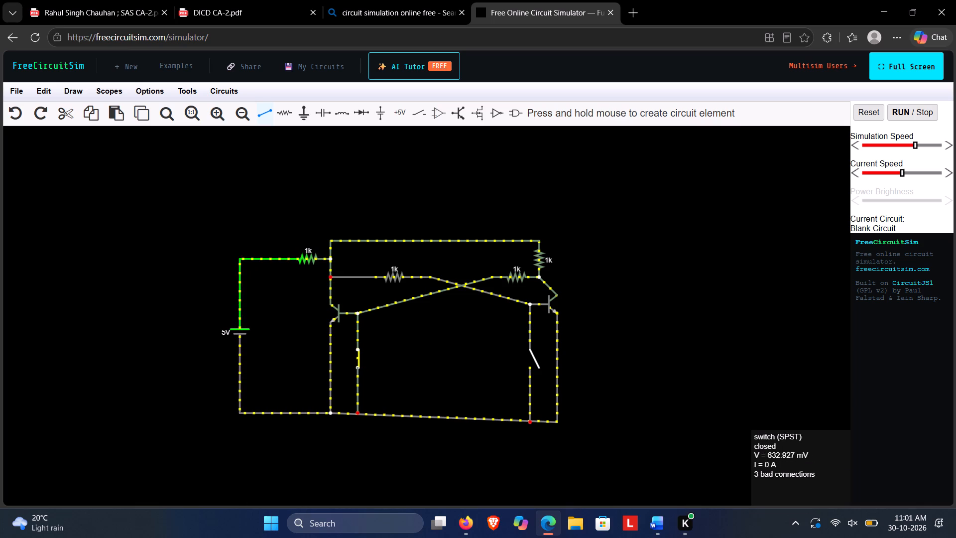
left_click(362, 358)
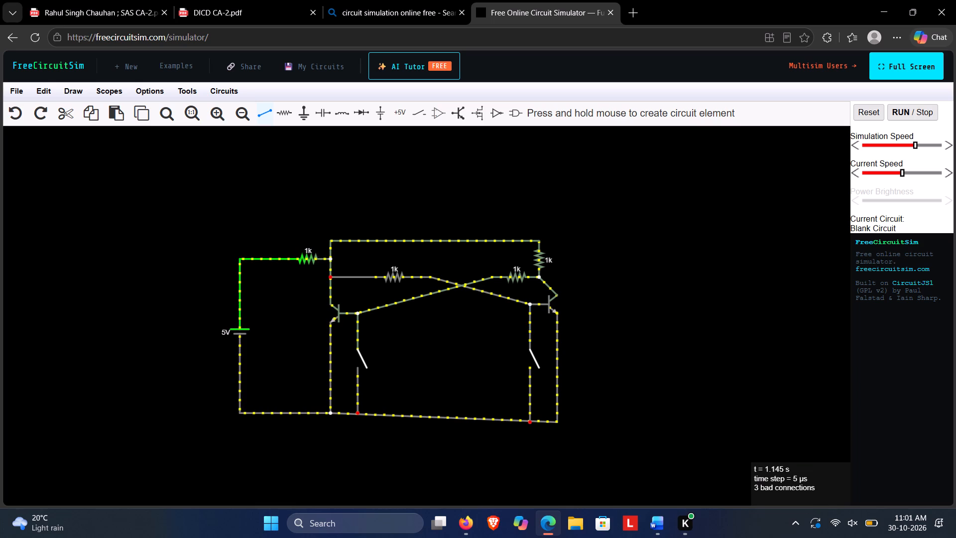
left_click(535, 359)
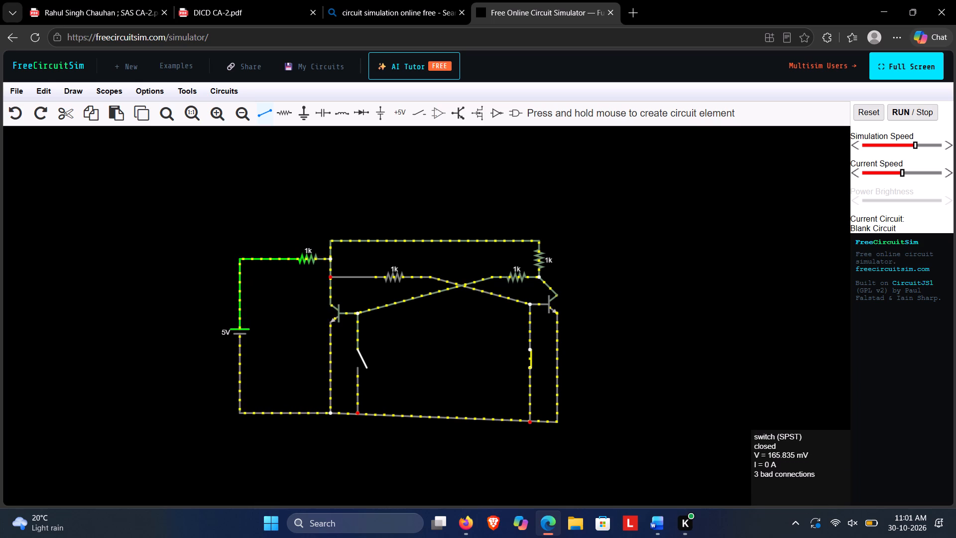
left_click(364, 361)
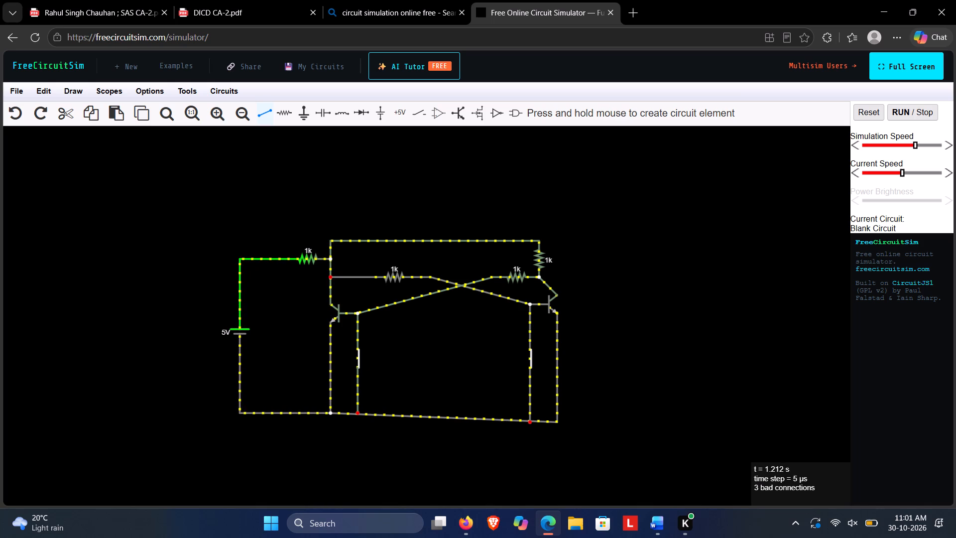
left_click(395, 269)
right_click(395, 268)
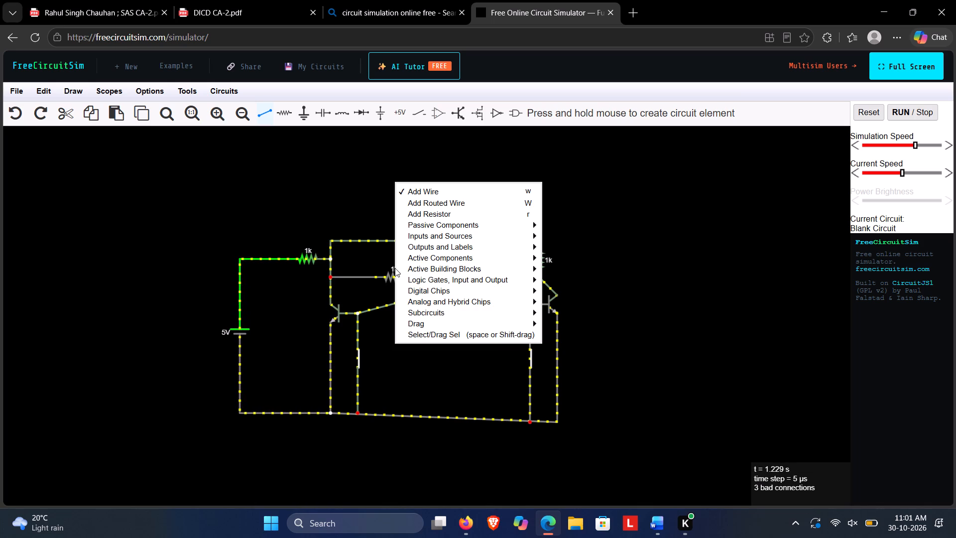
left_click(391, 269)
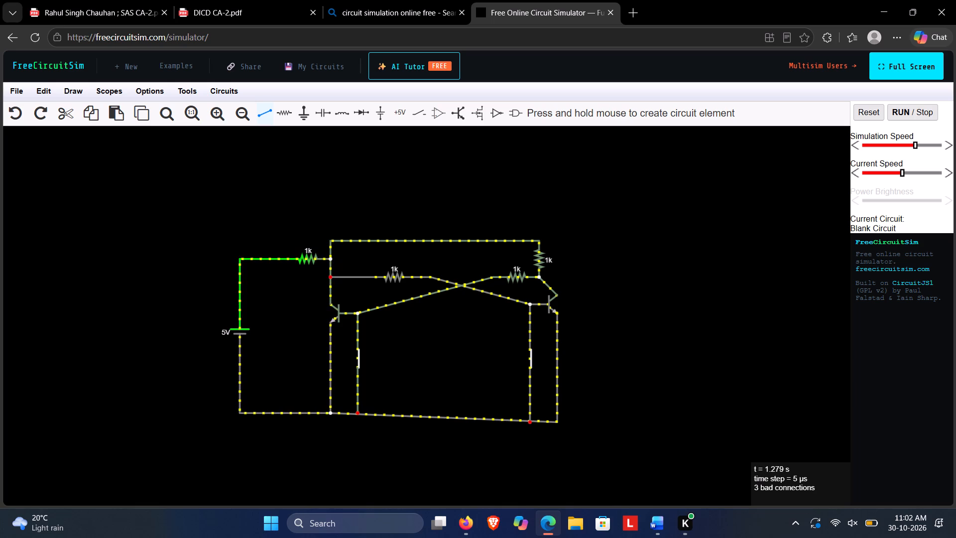
Wire a bypass around the left-hand 1k resistor, from its source-side end up and across to the top wire's corner.
left_click(283, 259)
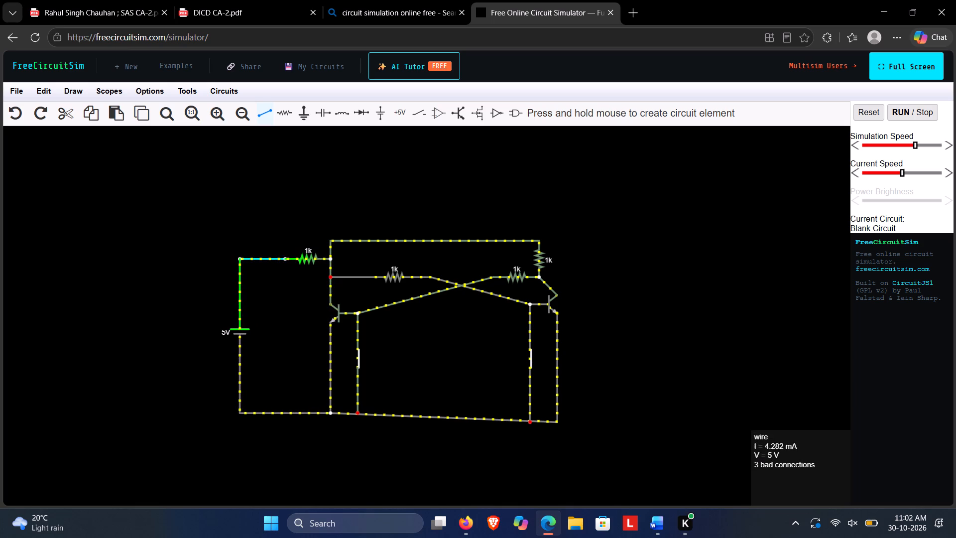
left_click_drag(285, 257, 321, 235)
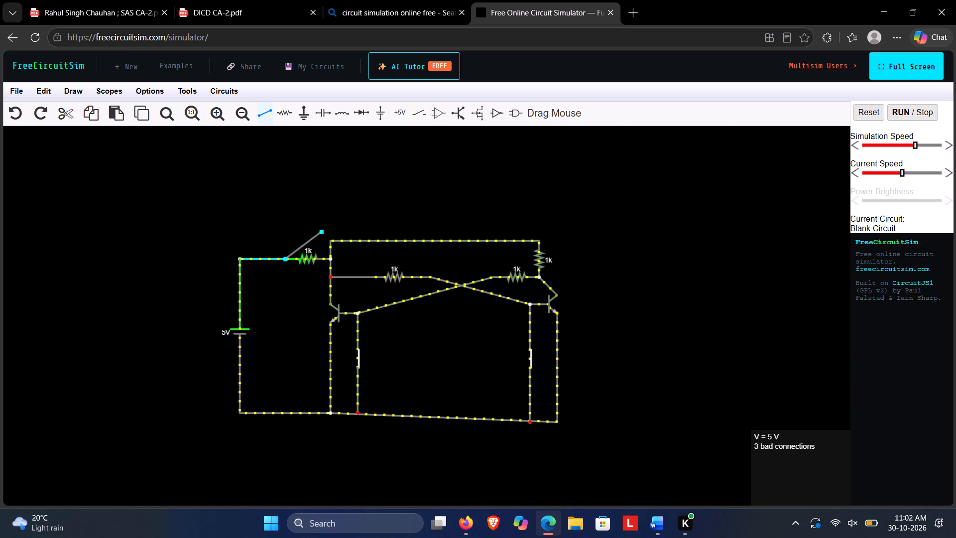
left_click_drag(321, 235, 285, 240)
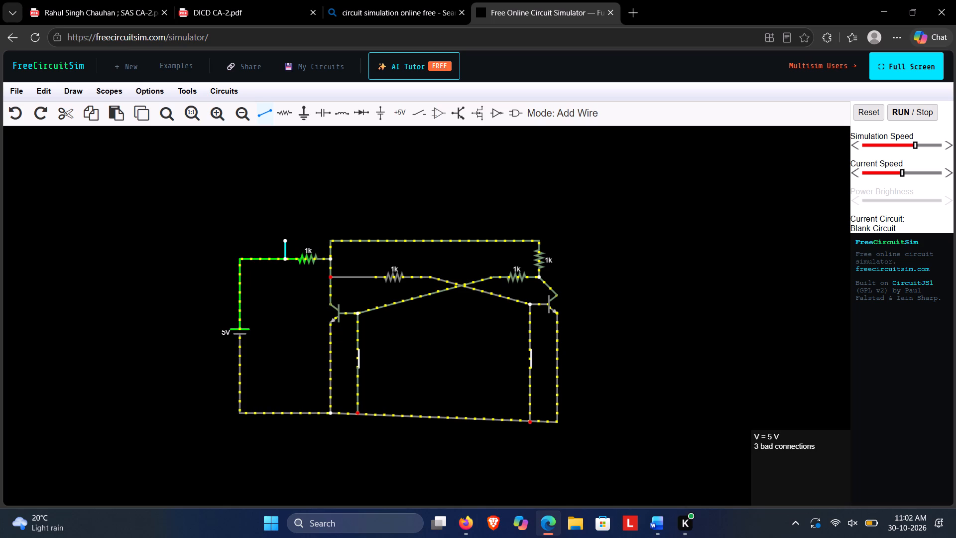
left_click_drag(285, 240, 331, 238)
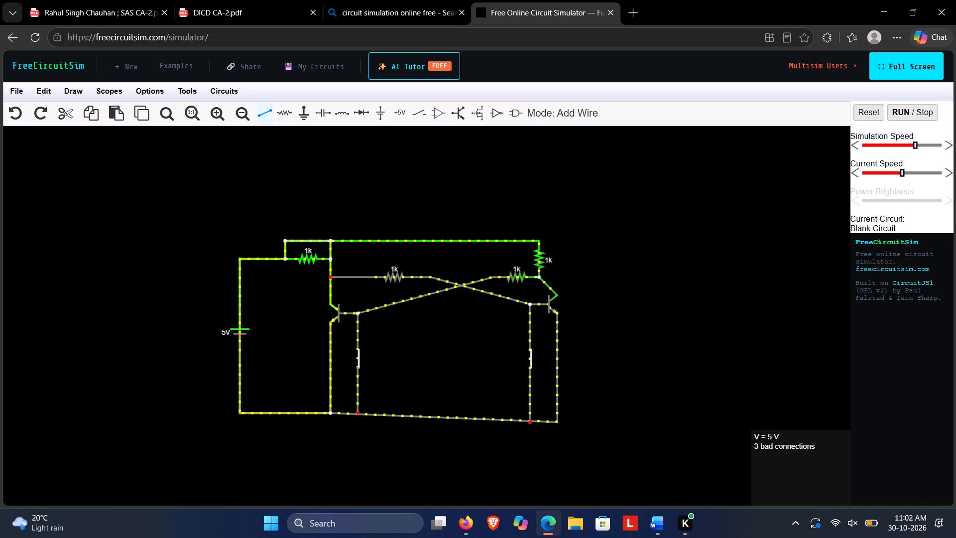
Test the bypassed circuit by opening and closing each base switch, ending with both closed.
left_click(364, 361)
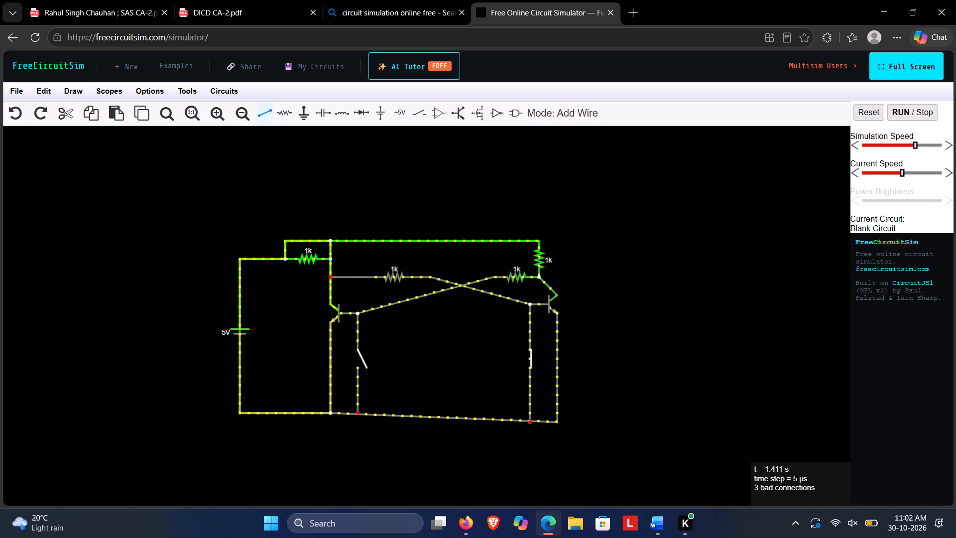
left_click(362, 361)
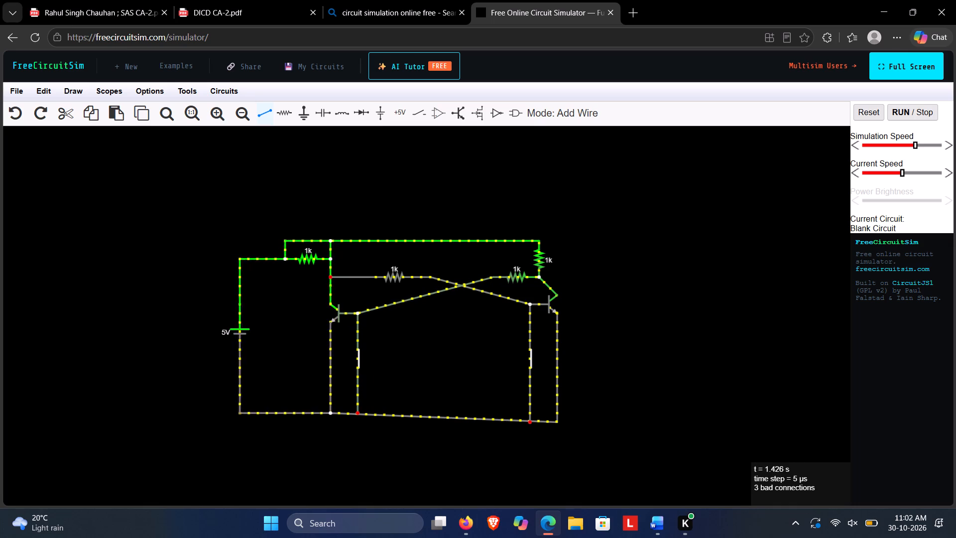
left_click(529, 357)
left_click(529, 357)
left_click(529, 358)
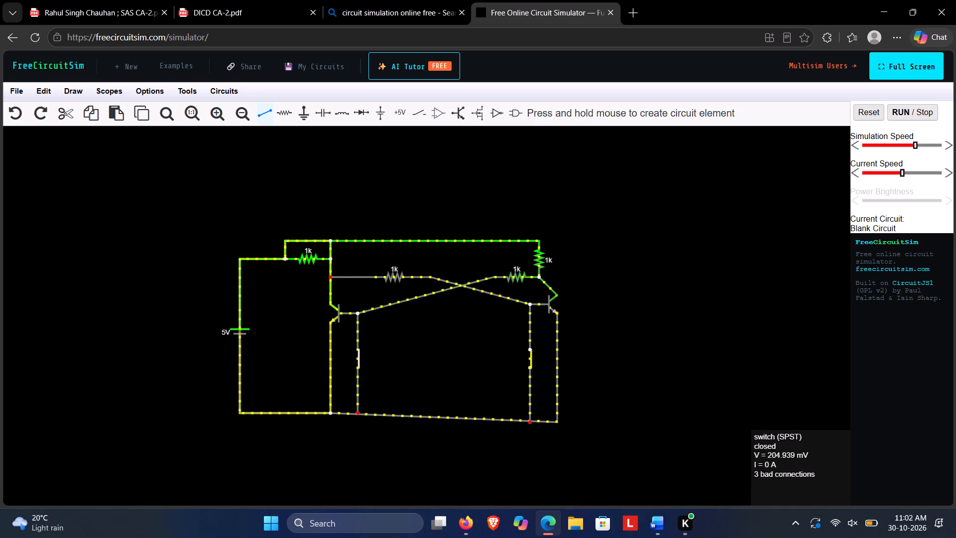
left_click(532, 359)
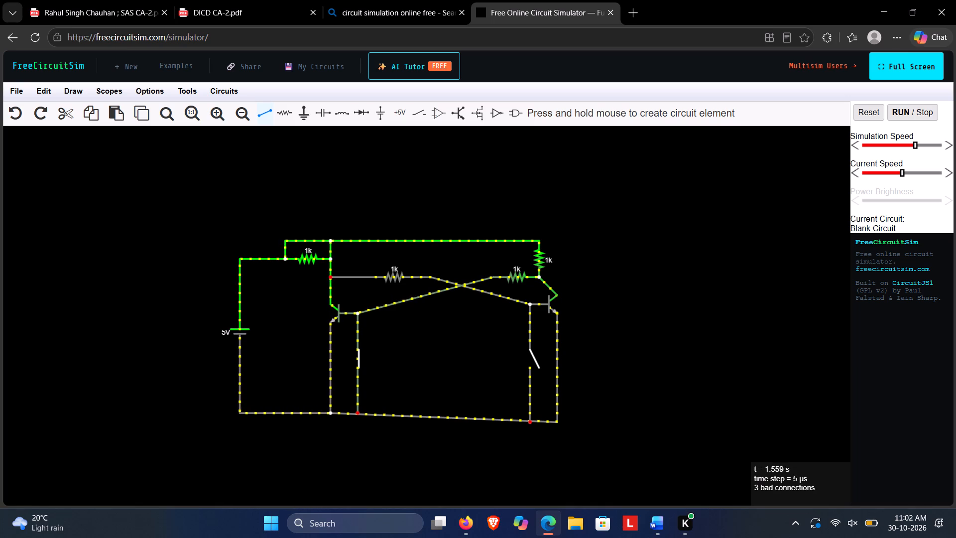
left_click(358, 359)
left_click(357, 365)
left_click(358, 365)
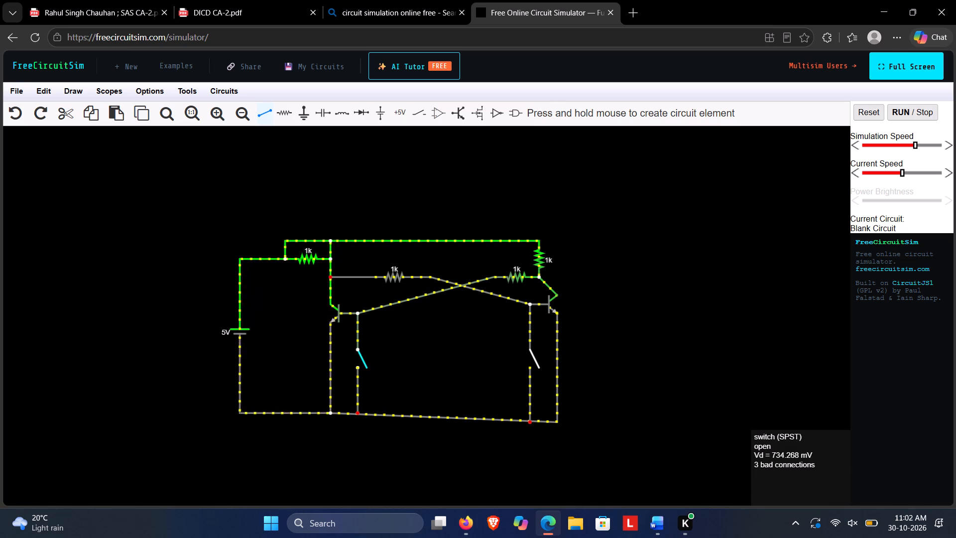
left_click(360, 363)
left_click(538, 361)
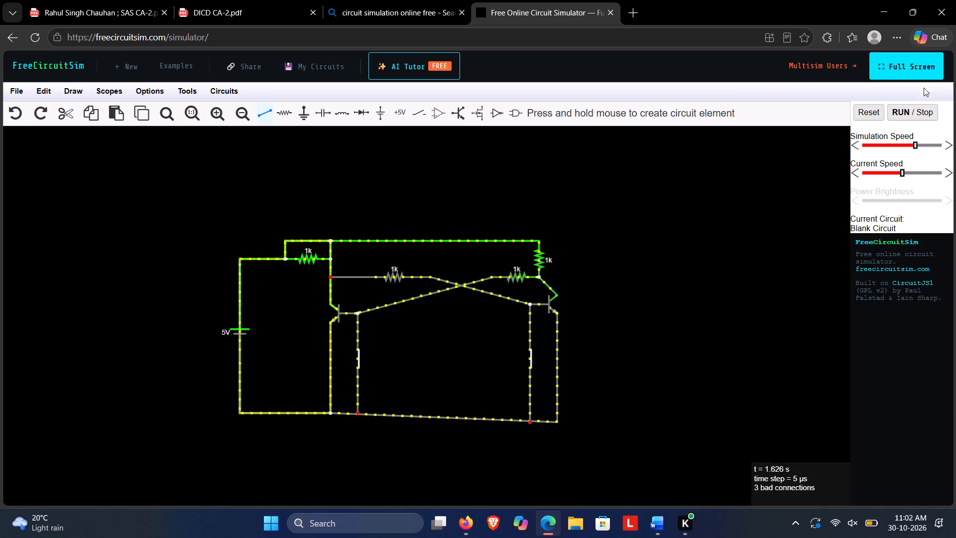
Reset the simulation, stop it and set it running again.
left_click(865, 108)
left_click(895, 112)
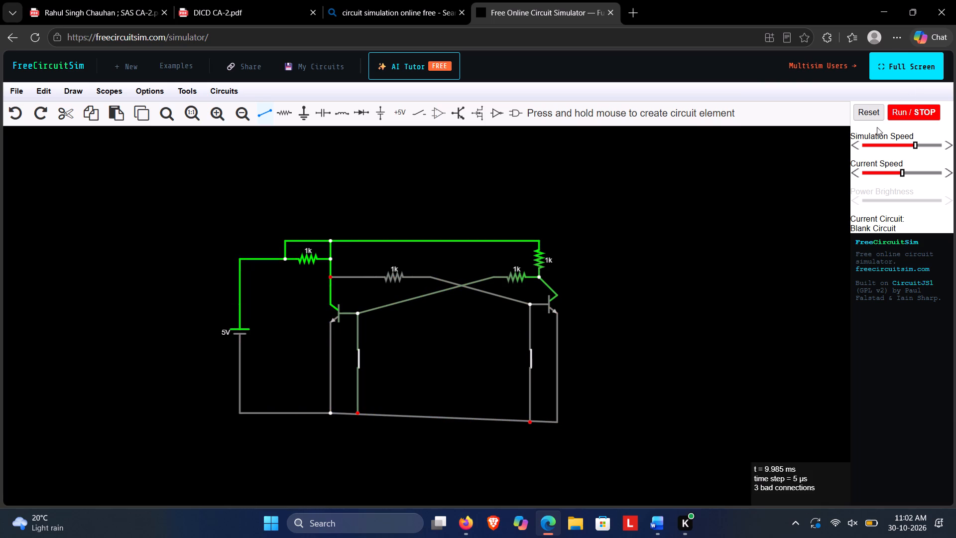
left_click(900, 112)
left_click(900, 112)
left_click(900, 112)
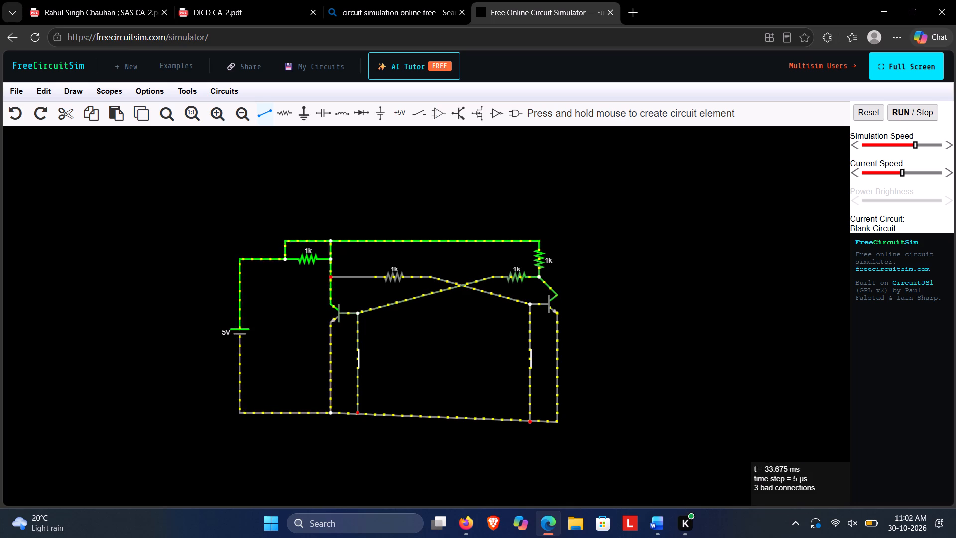
left_click(698, 215)
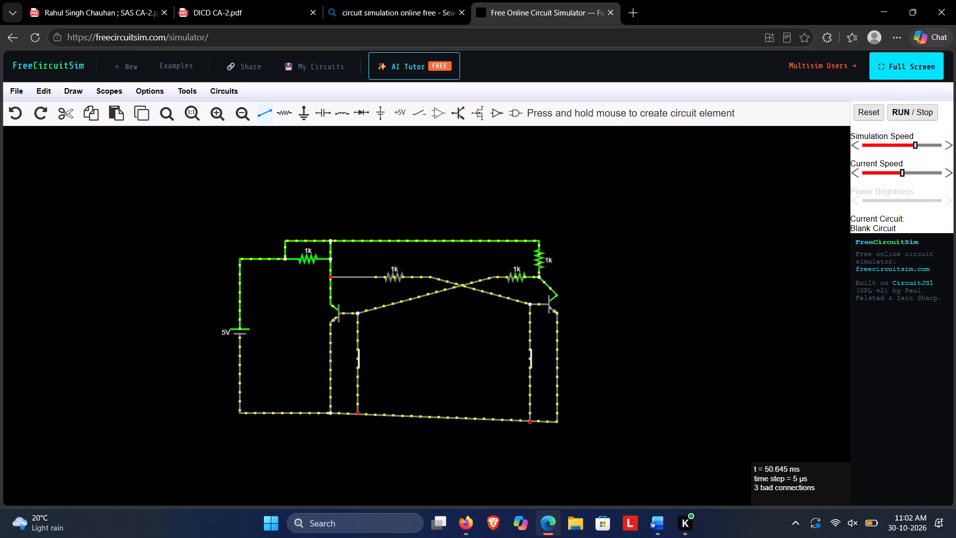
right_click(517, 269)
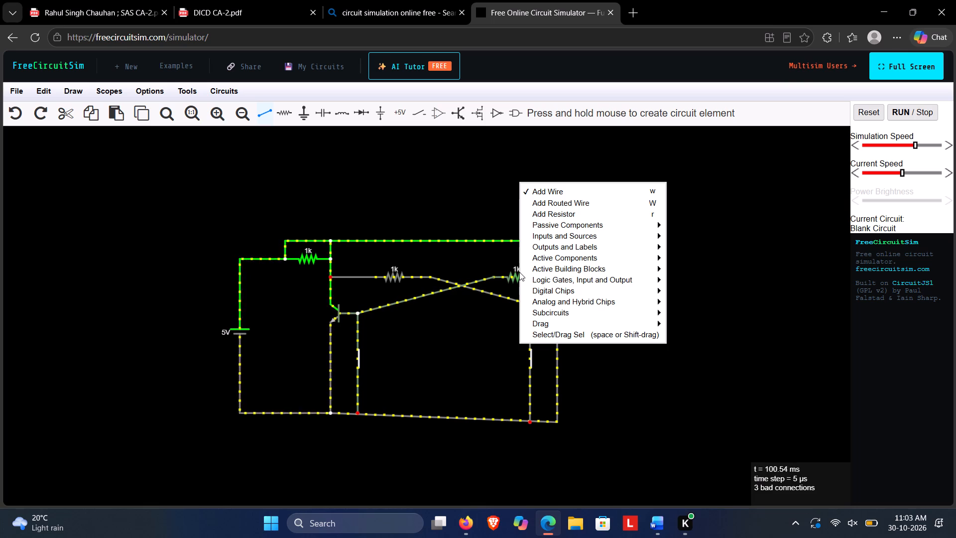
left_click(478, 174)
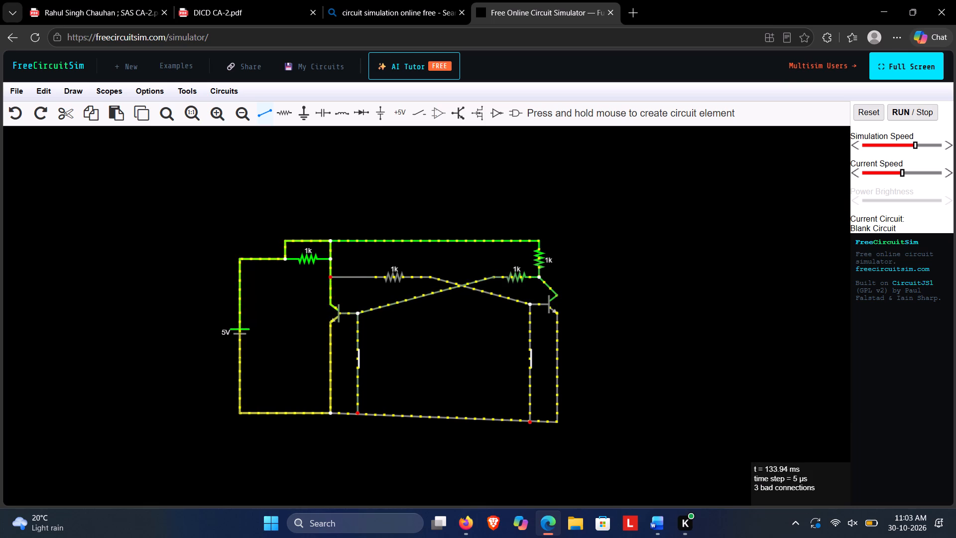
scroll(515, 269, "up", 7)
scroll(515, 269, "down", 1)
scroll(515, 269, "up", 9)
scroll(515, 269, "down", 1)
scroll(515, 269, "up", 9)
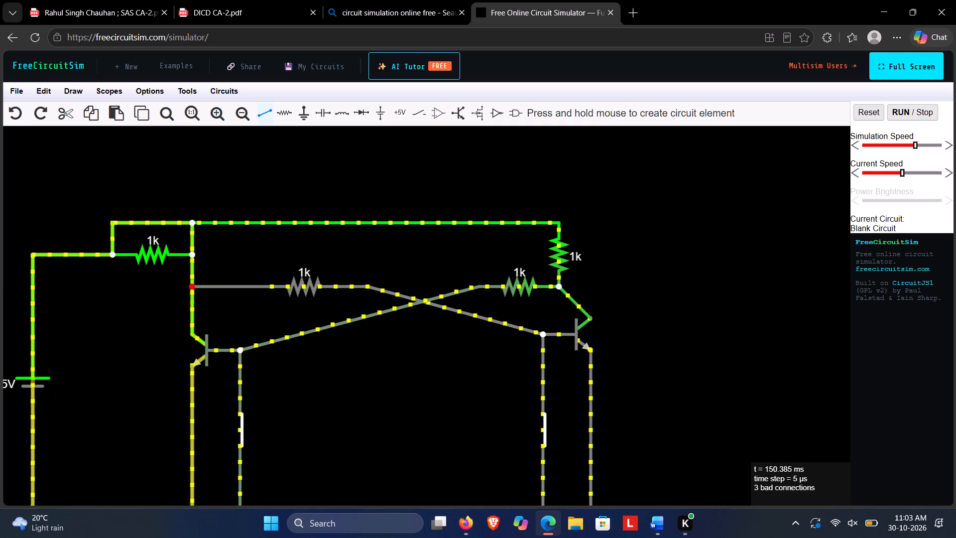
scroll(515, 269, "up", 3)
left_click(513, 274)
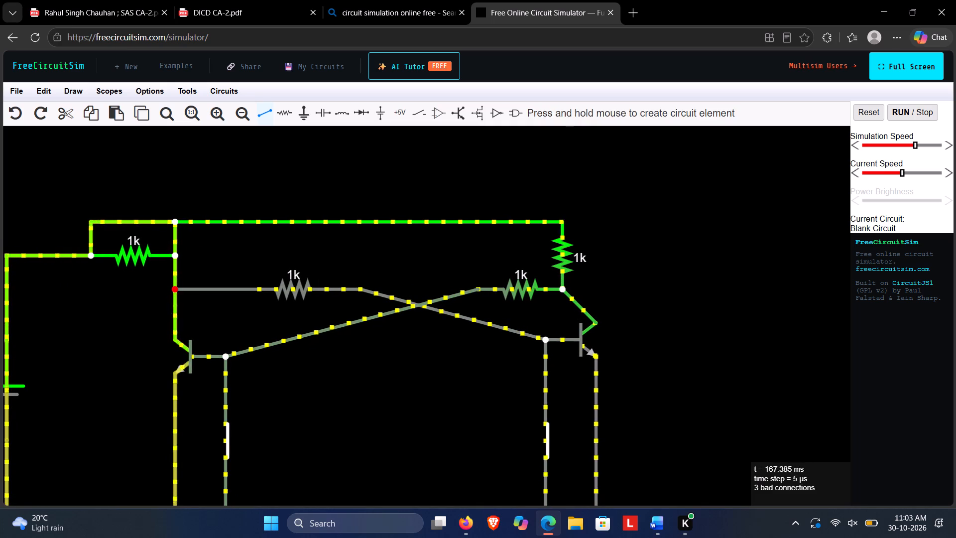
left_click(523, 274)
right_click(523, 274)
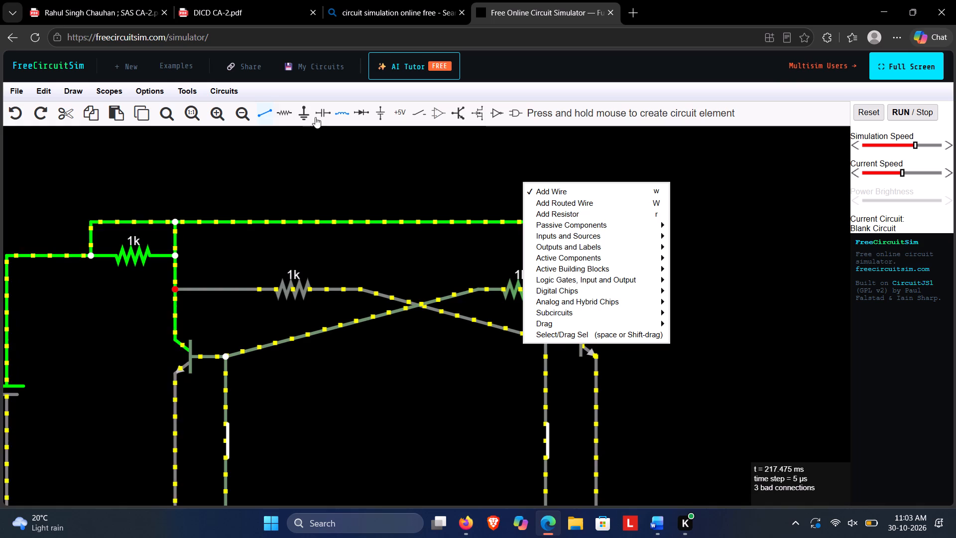
Place a separate horizontal 1k resistor in the empty area above and beyond the circuit's upper-right corner.
left_click(290, 114)
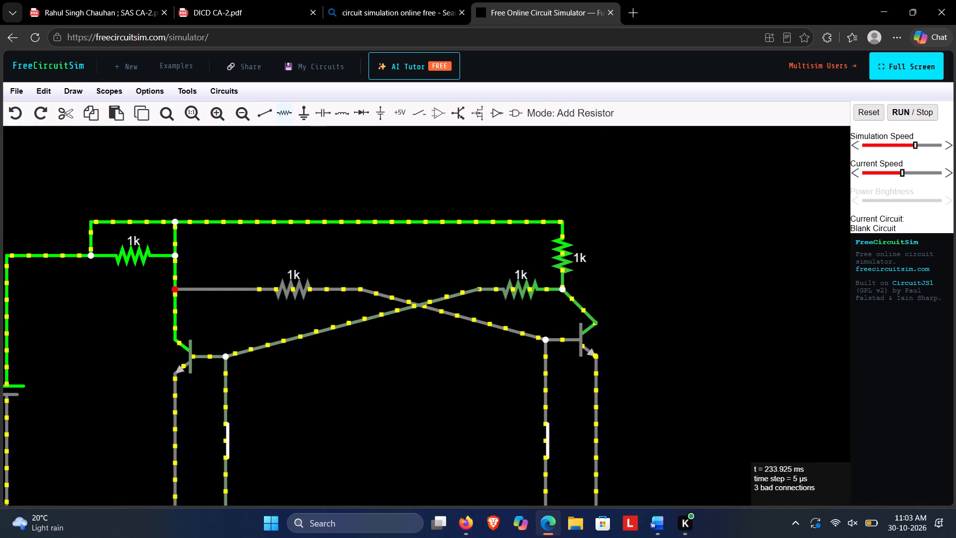
left_click_drag(626, 169, 718, 167)
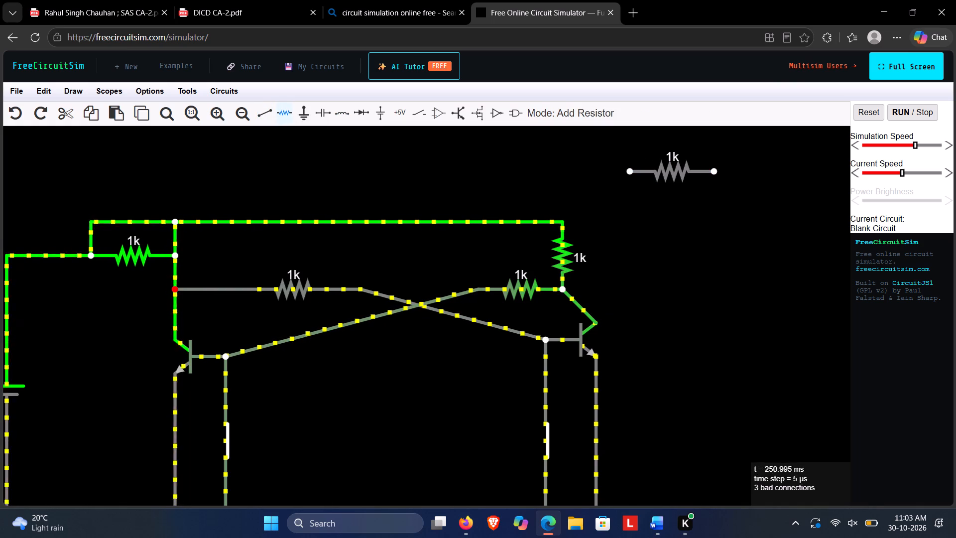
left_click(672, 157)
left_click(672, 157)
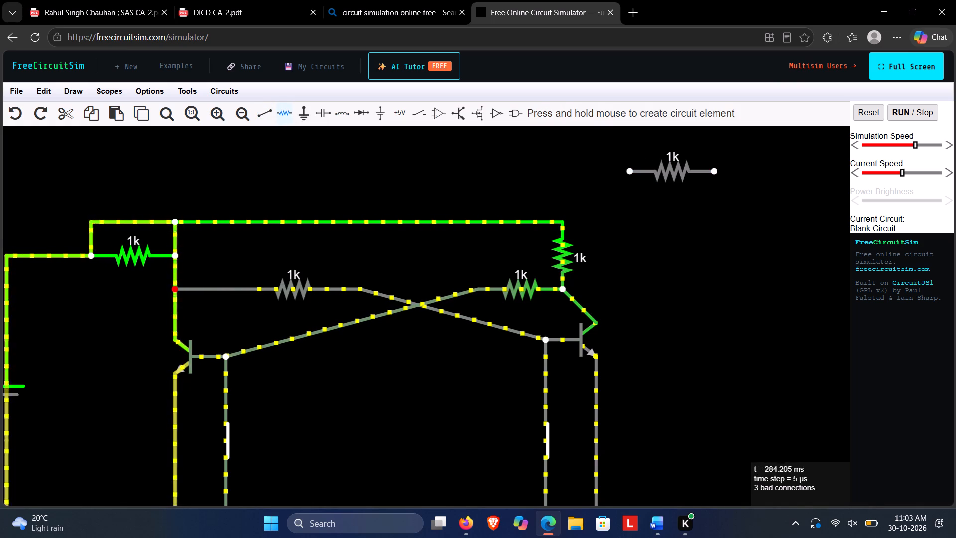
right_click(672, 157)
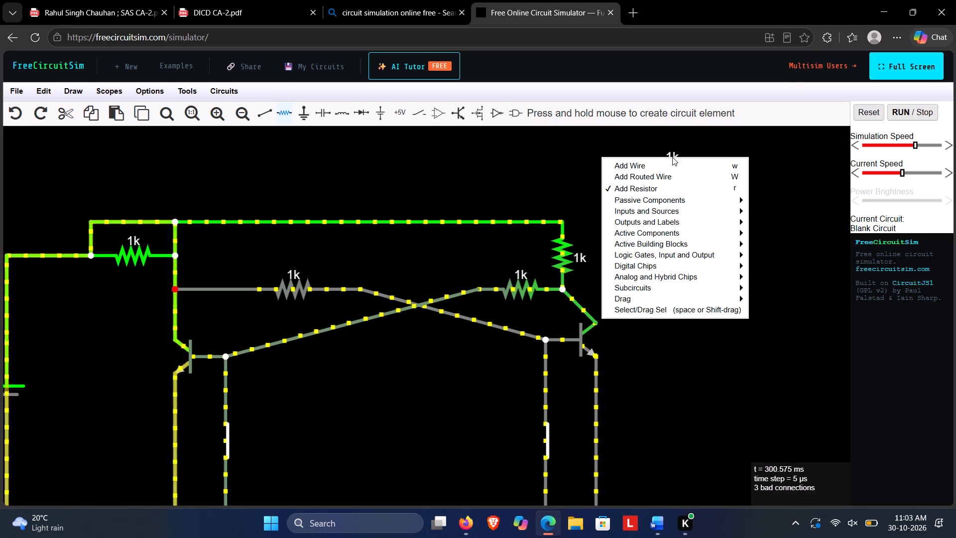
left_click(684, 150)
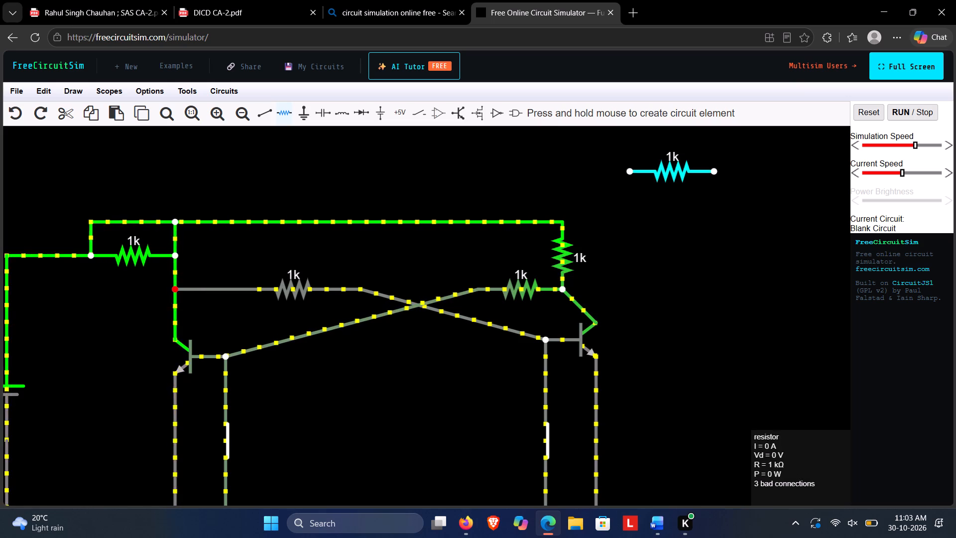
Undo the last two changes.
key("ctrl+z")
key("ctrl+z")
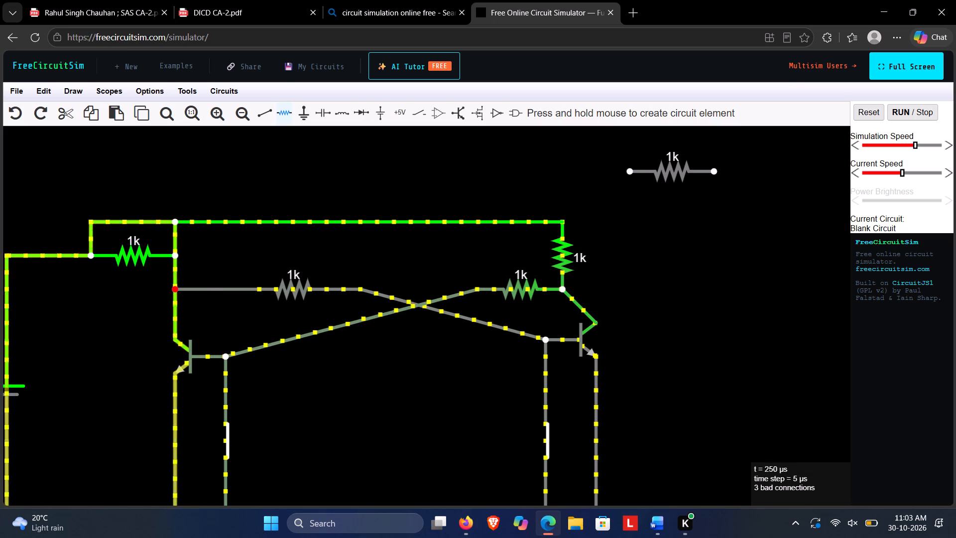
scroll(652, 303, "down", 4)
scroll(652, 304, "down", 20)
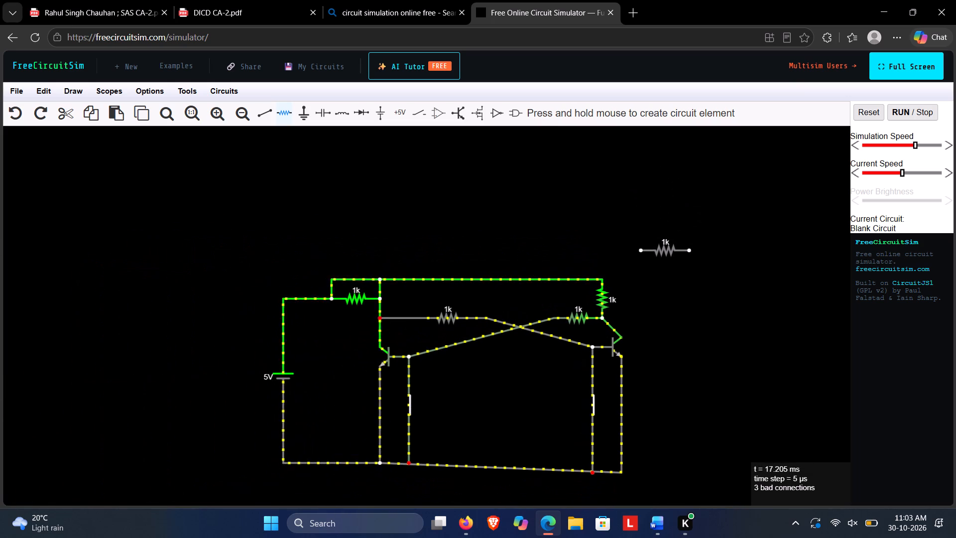
Cut the separate 1k resistor from the empty area above the circuit.
left_click(670, 235)
left_click(671, 252)
right_click(671, 251)
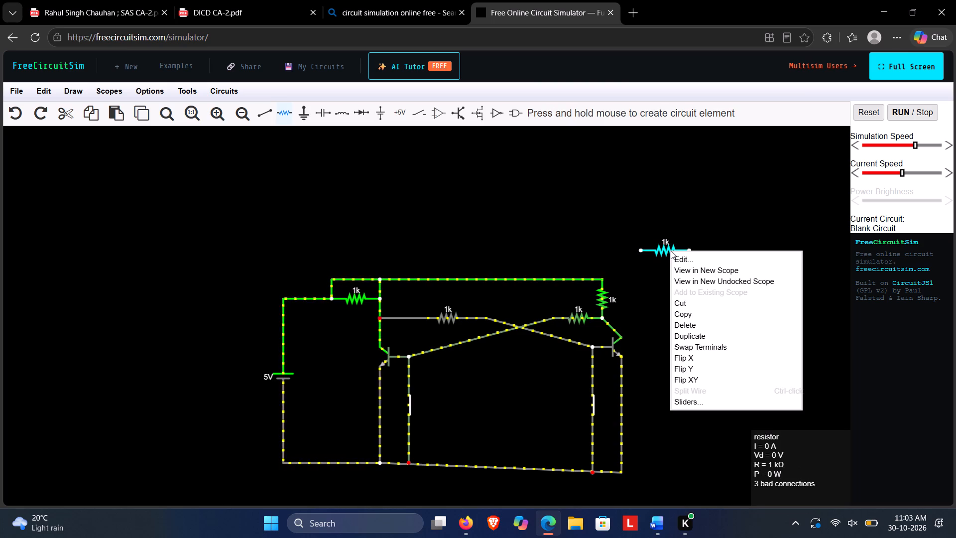
left_click(685, 301)
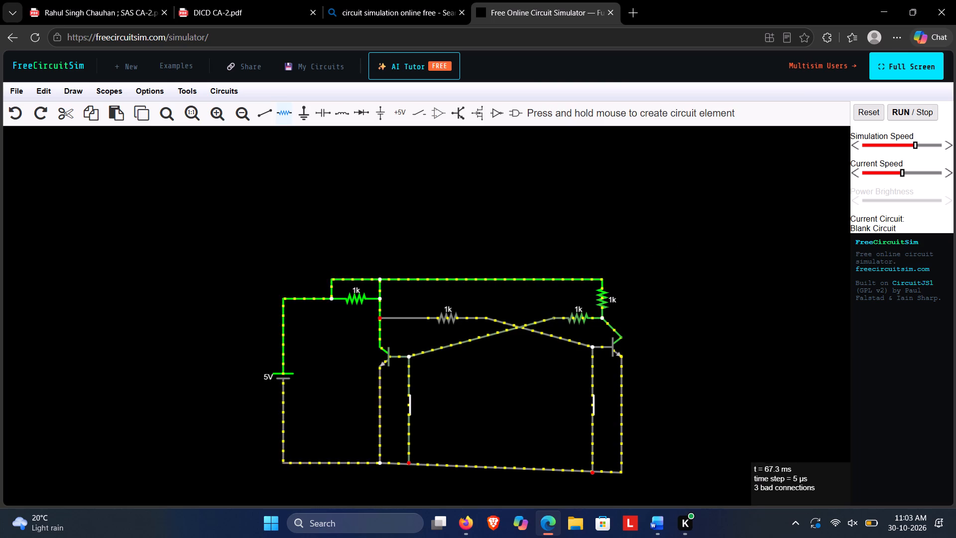
Set the cross-coupling resistor connected to the right transistor's collector to 10k.
left_click(577, 316)
right_click(578, 316)
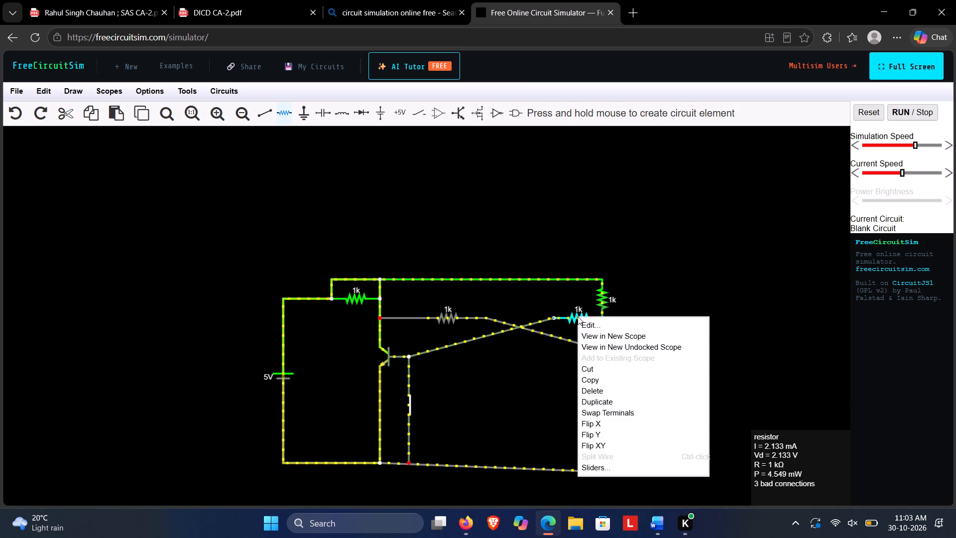
left_click(601, 326)
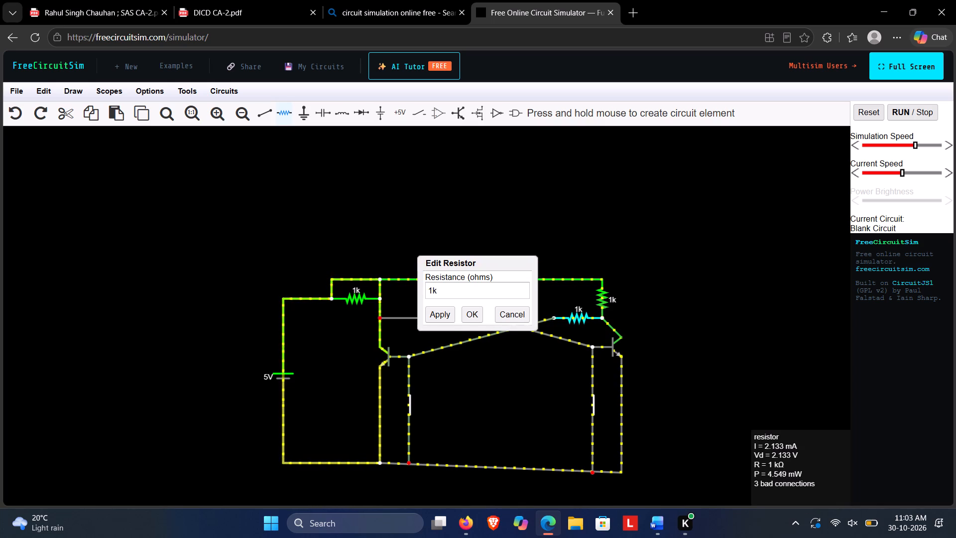
left_click(432, 287)
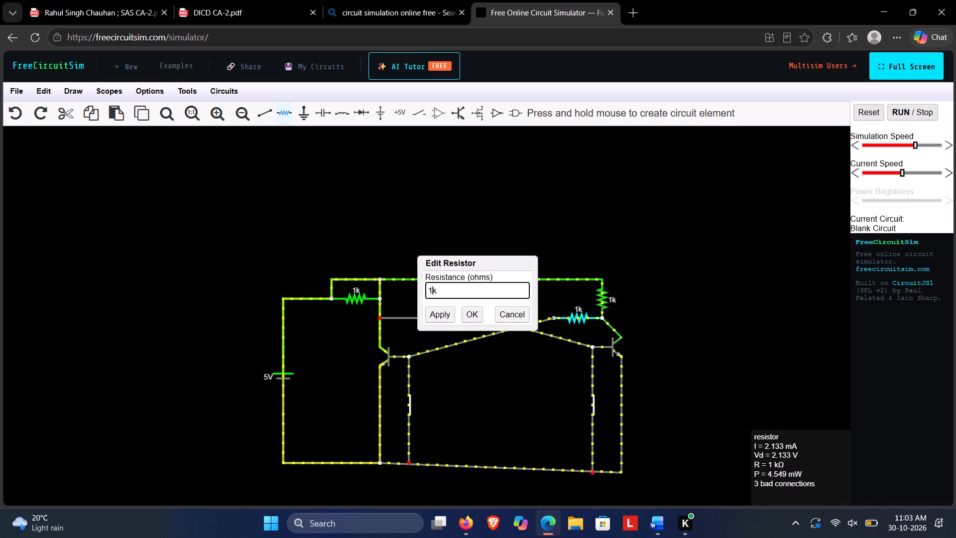
key("0")
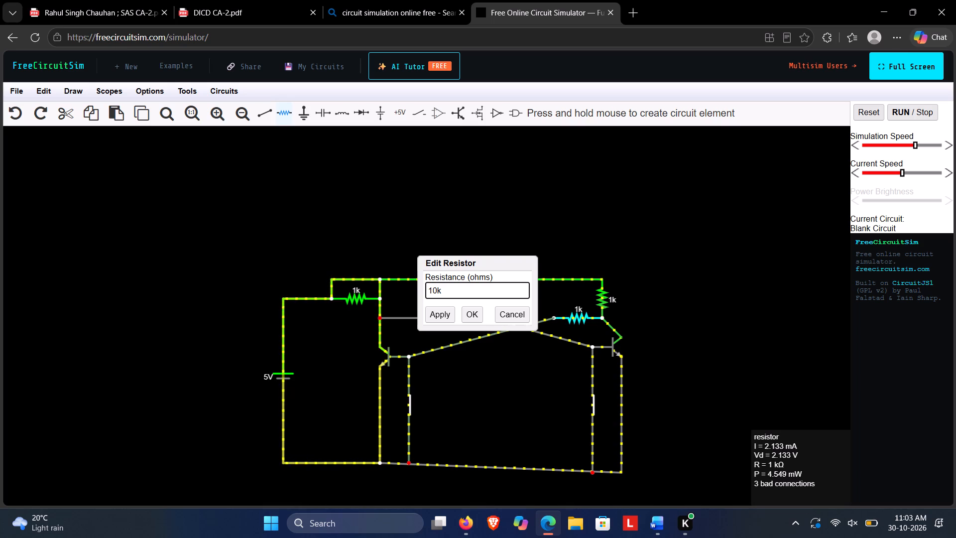
left_click(466, 312)
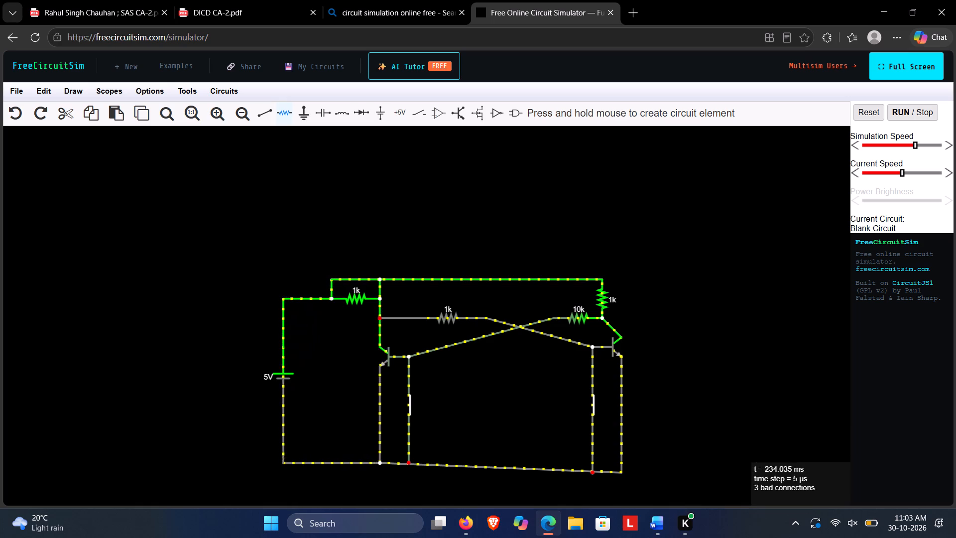
Set the other cross-coupling resistor, on the left transistor's side, to 10k.
left_click(444, 317)
right_click(444, 317)
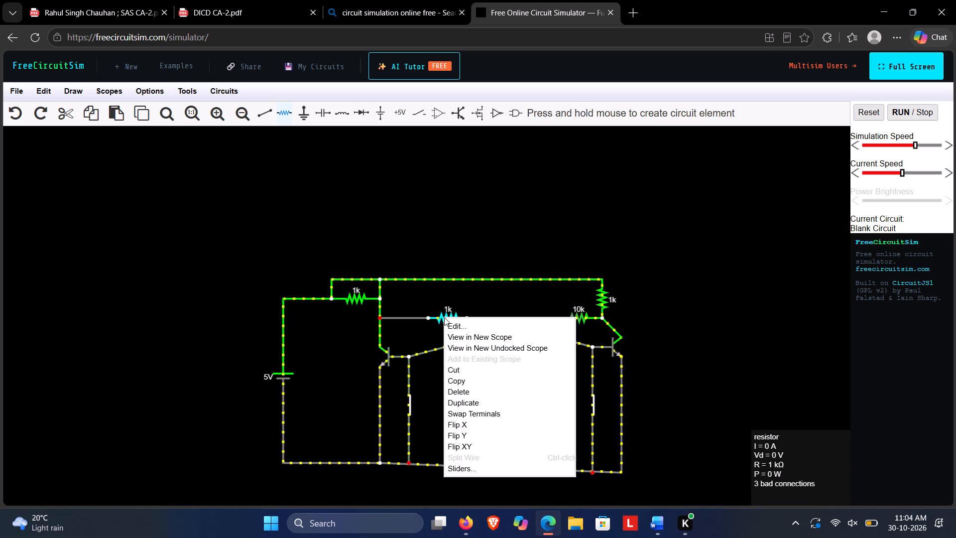
left_click(453, 325)
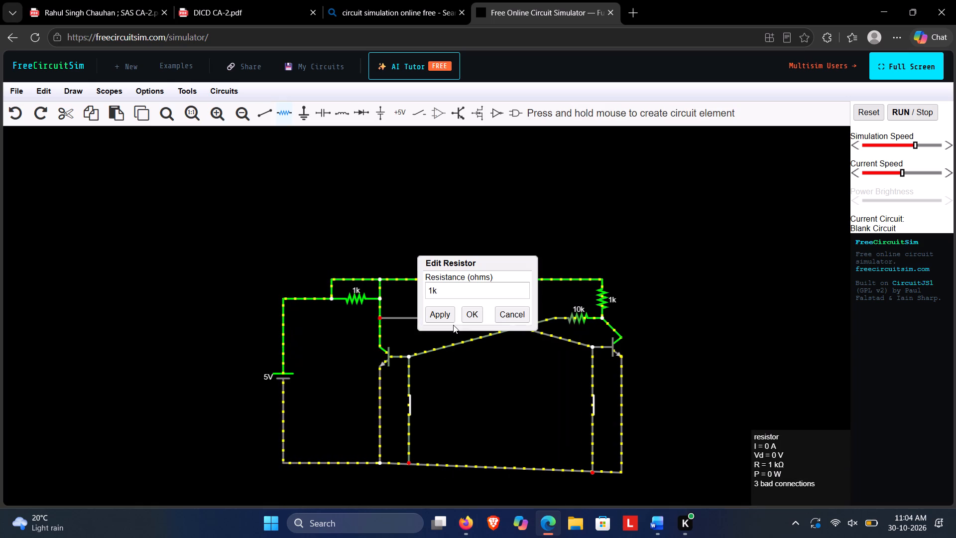
left_click(431, 288)
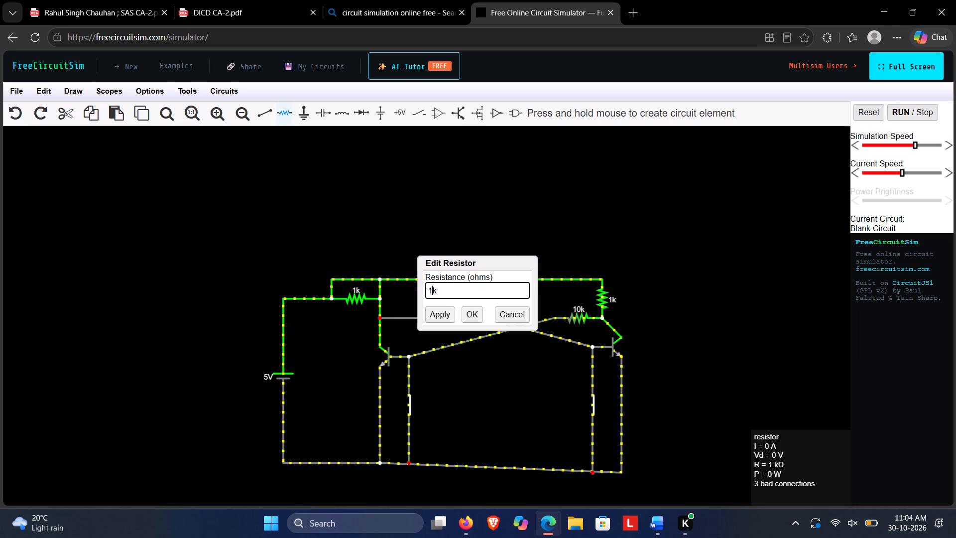
key("0")
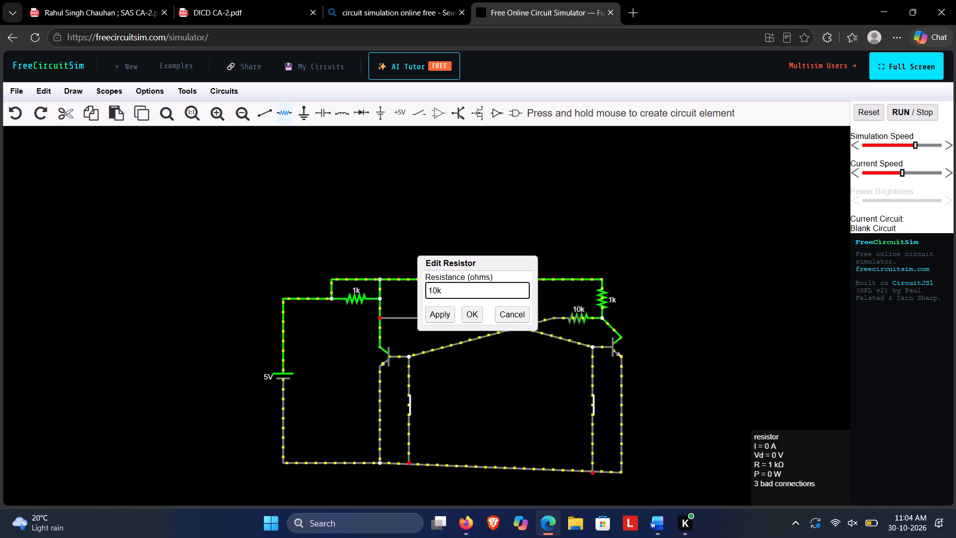
left_click(467, 311)
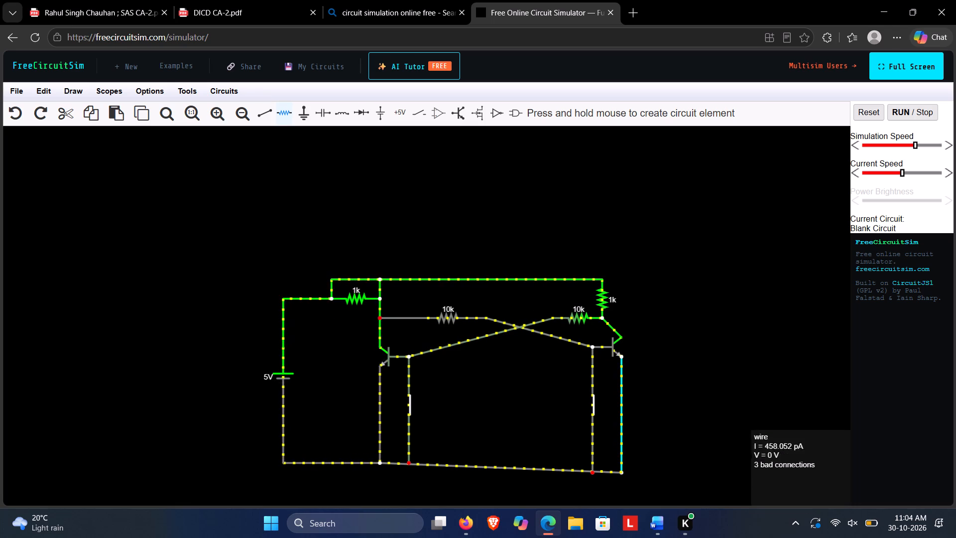
Test the circuit by opening and closing both base switches, ending with both closed.
left_click(597, 409)
left_click(597, 409)
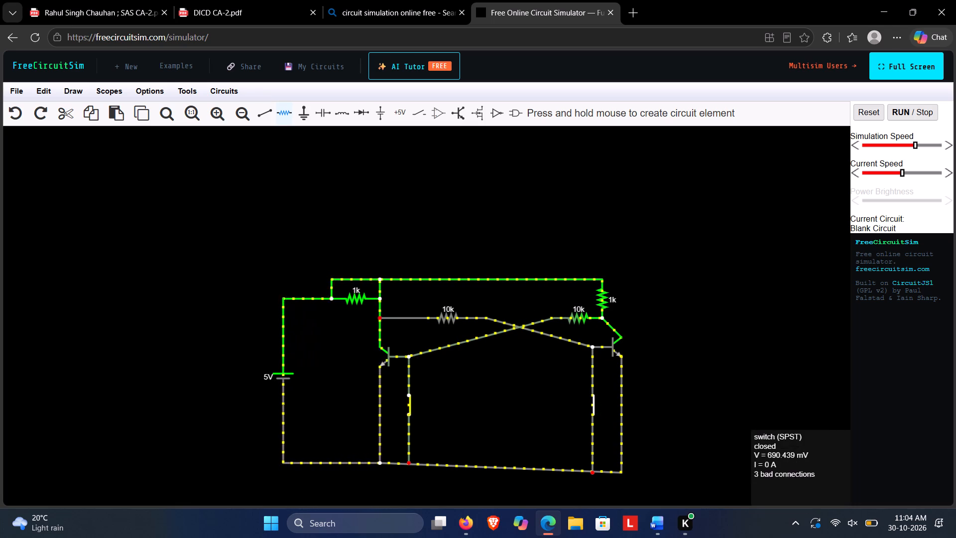
left_click(410, 403)
left_click(410, 403)
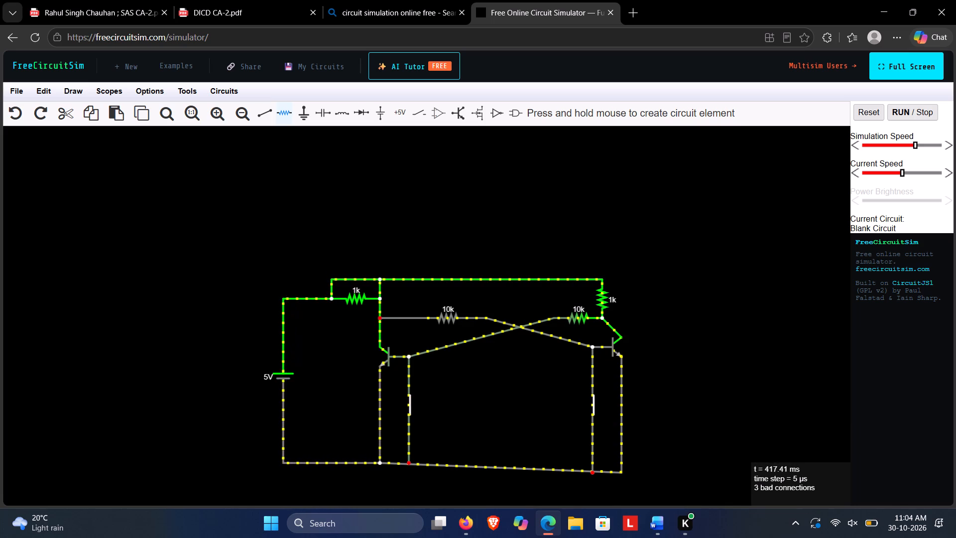
left_click(412, 405)
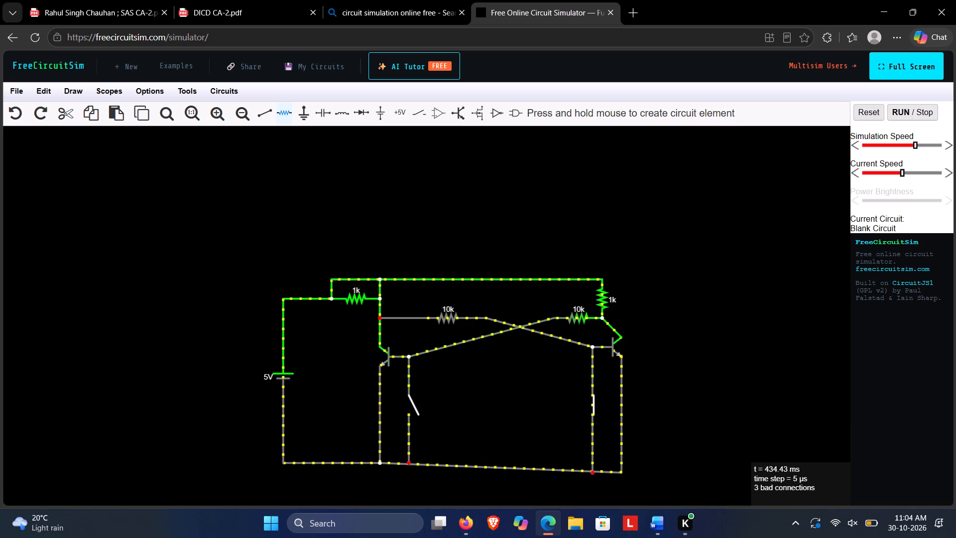
left_click(593, 405)
left_click(594, 405)
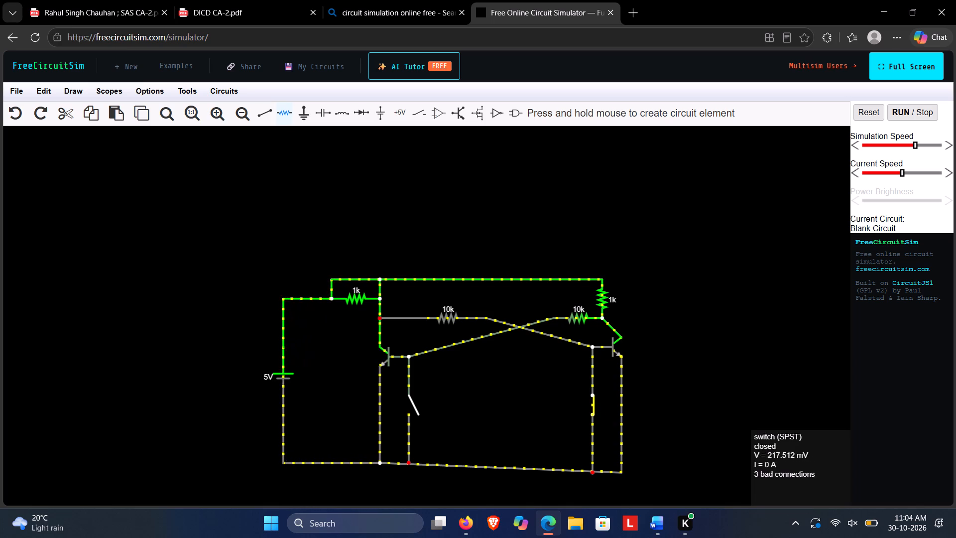
left_click(421, 404)
left_click(415, 408)
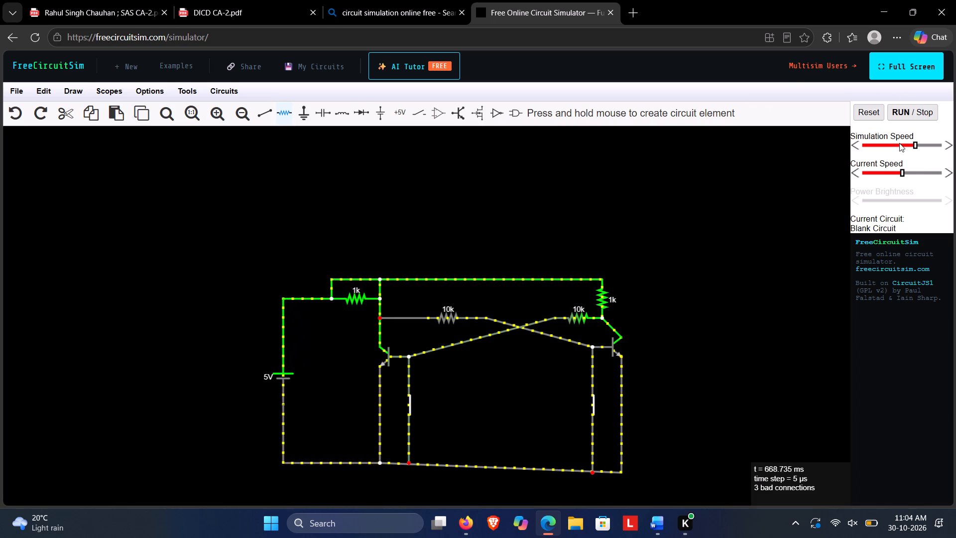
Try several current speeds for the simulation, ending close to the maximum.
left_click_drag(906, 168, 931, 168)
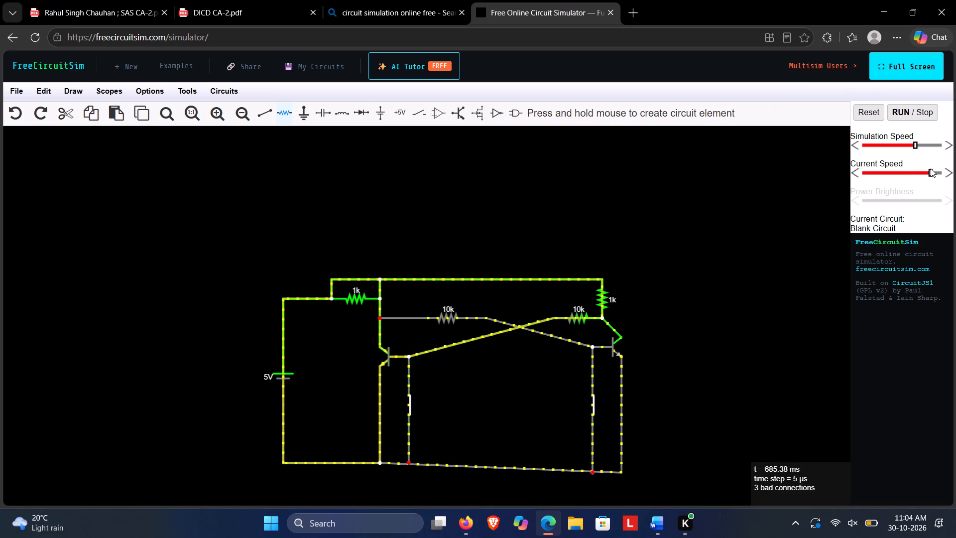
left_click_drag(931, 168, 904, 167)
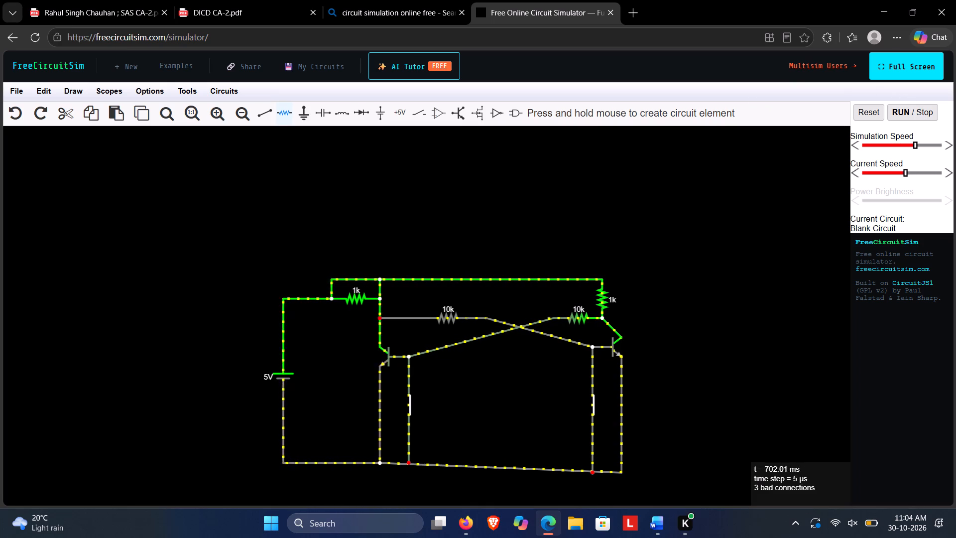
left_click_drag(904, 167, 899, 167)
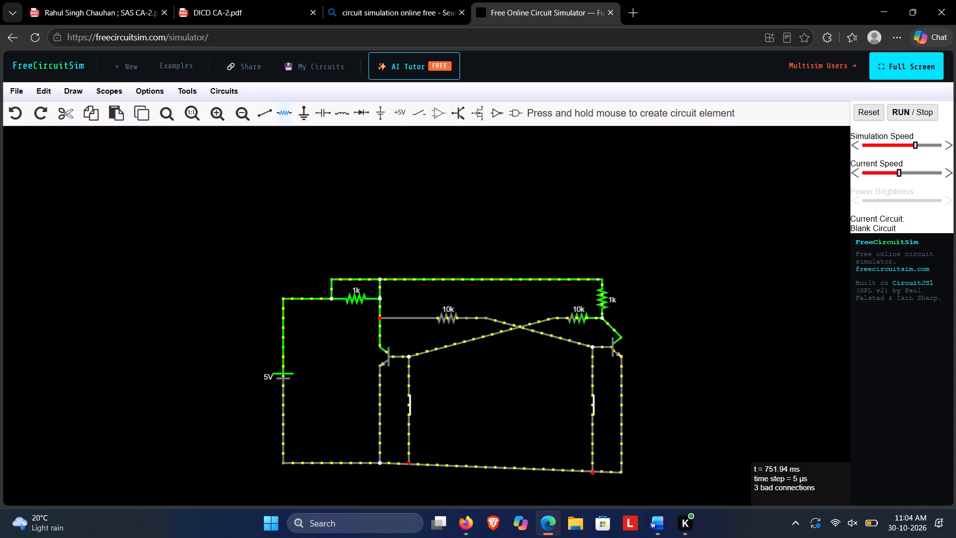
left_click(921, 175)
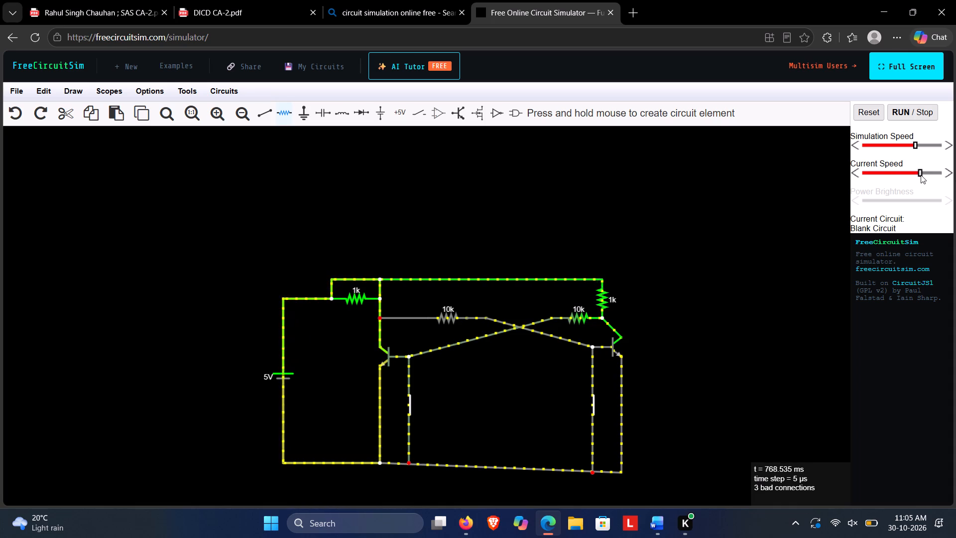
left_click(937, 175)
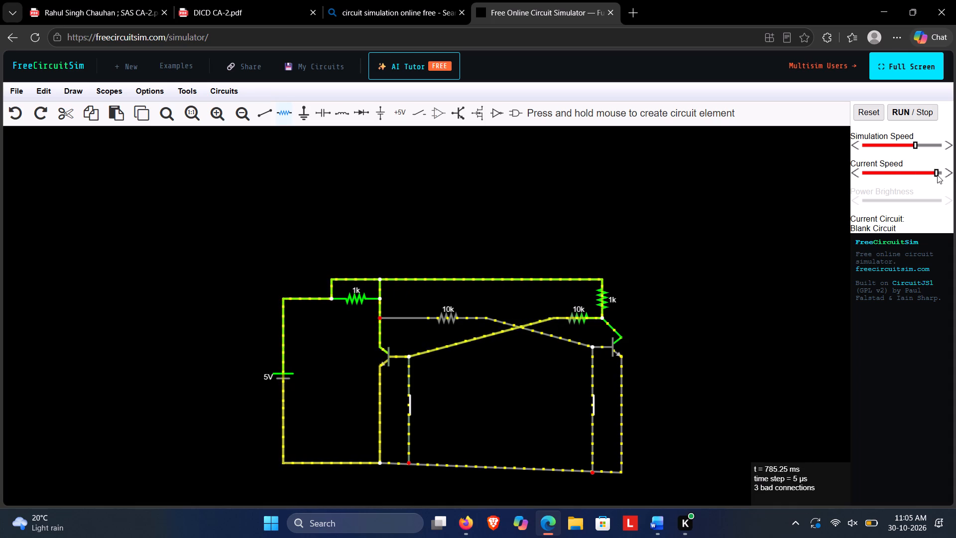
left_click(924, 173)
left_click_drag(924, 173, 933, 173)
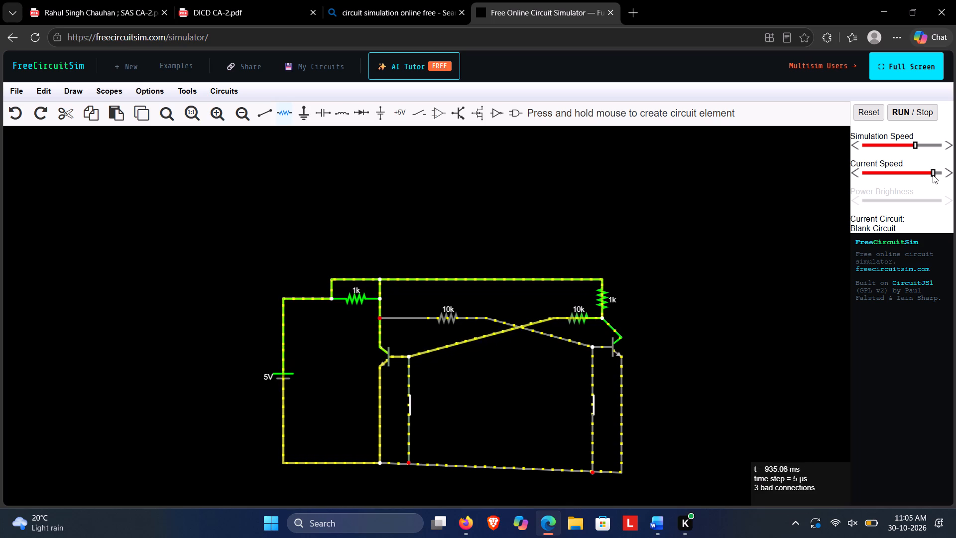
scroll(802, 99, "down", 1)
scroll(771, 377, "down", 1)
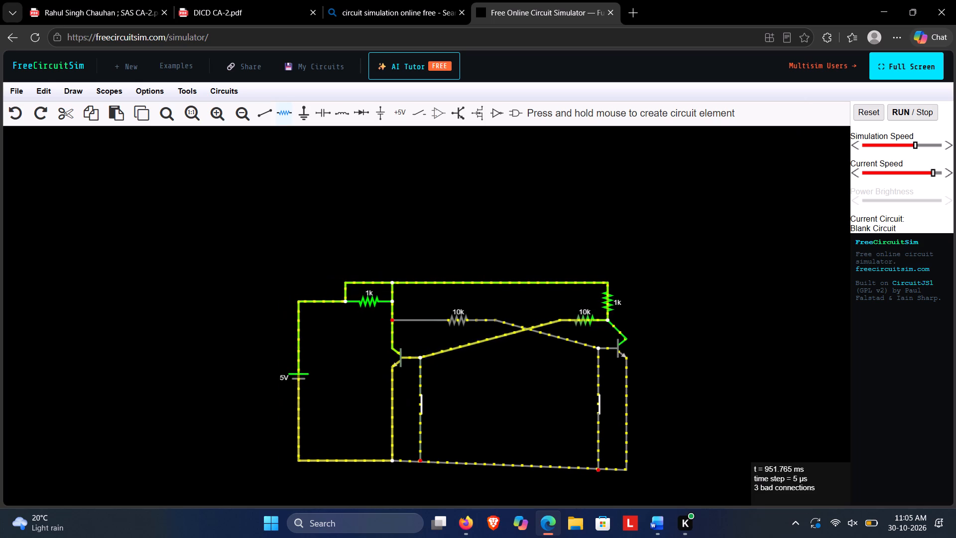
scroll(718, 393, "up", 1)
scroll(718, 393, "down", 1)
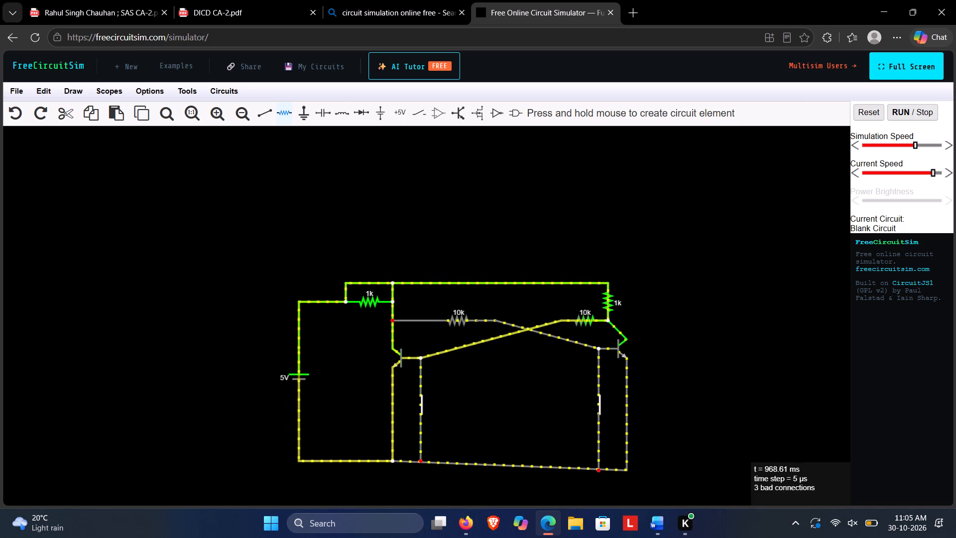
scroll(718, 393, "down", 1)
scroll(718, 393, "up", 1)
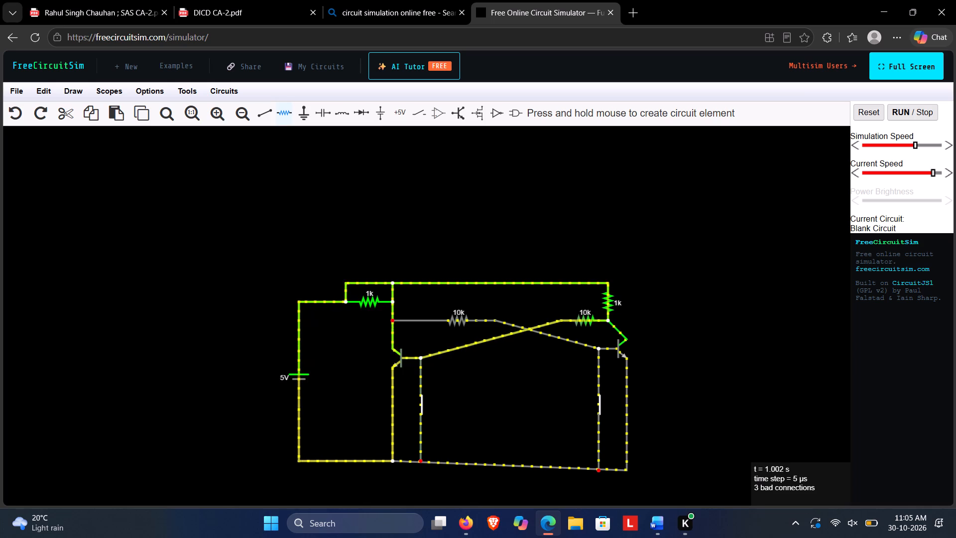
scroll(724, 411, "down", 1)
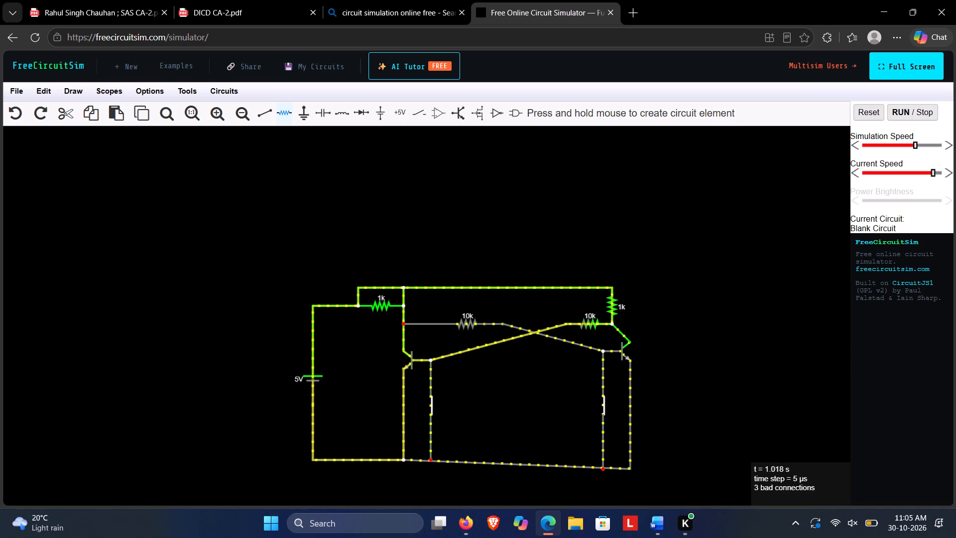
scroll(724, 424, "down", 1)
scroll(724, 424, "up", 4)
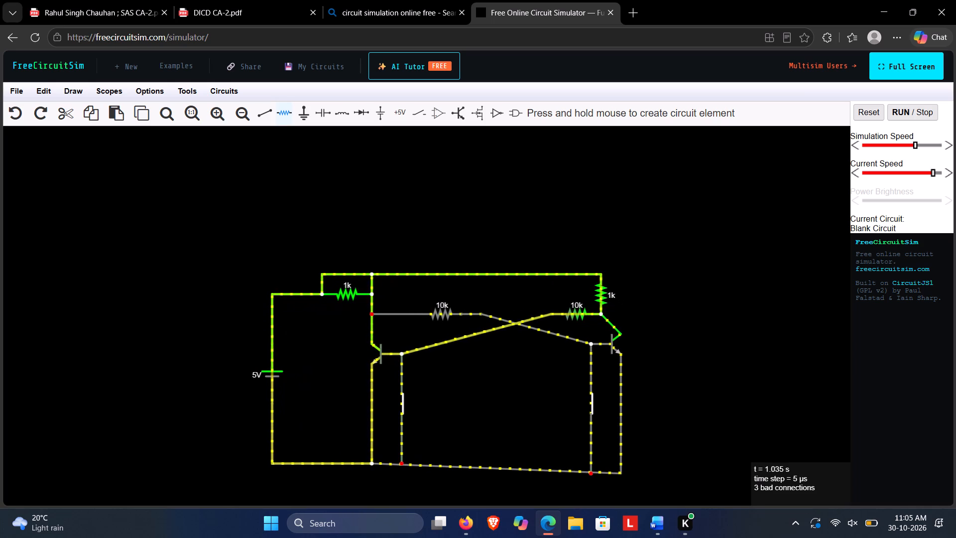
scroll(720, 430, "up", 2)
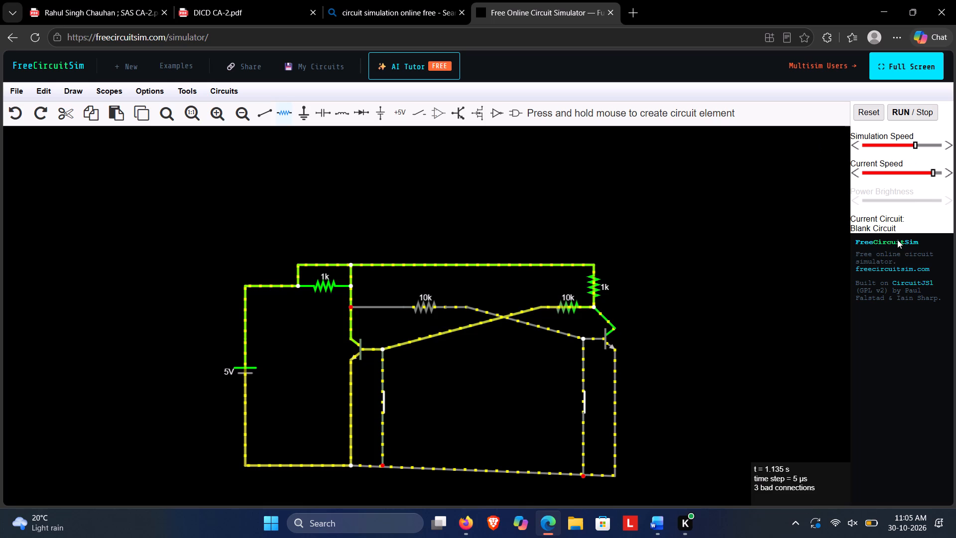
Fine-tune the current speed to slightly below its maximum.
left_click_drag(936, 172, 940, 170)
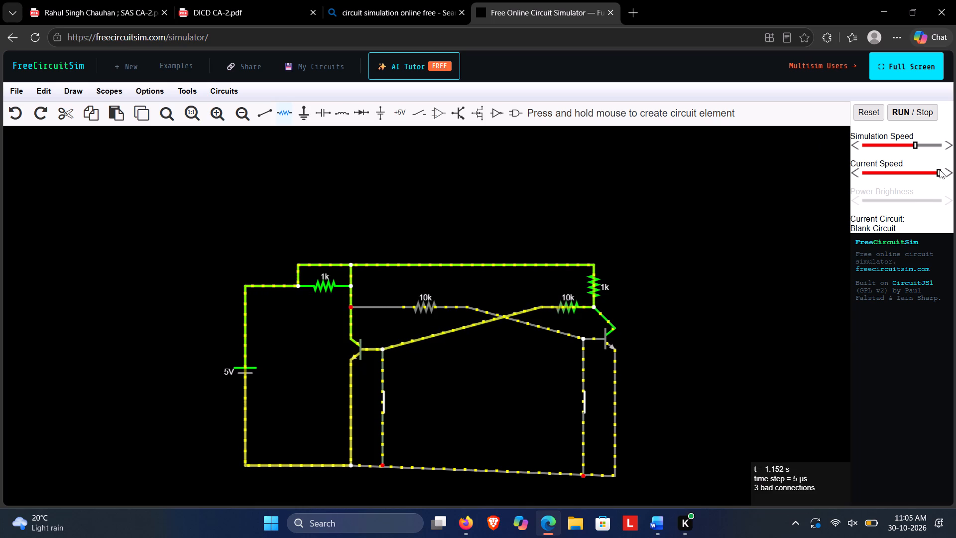
left_click_drag(940, 170, 927, 170)
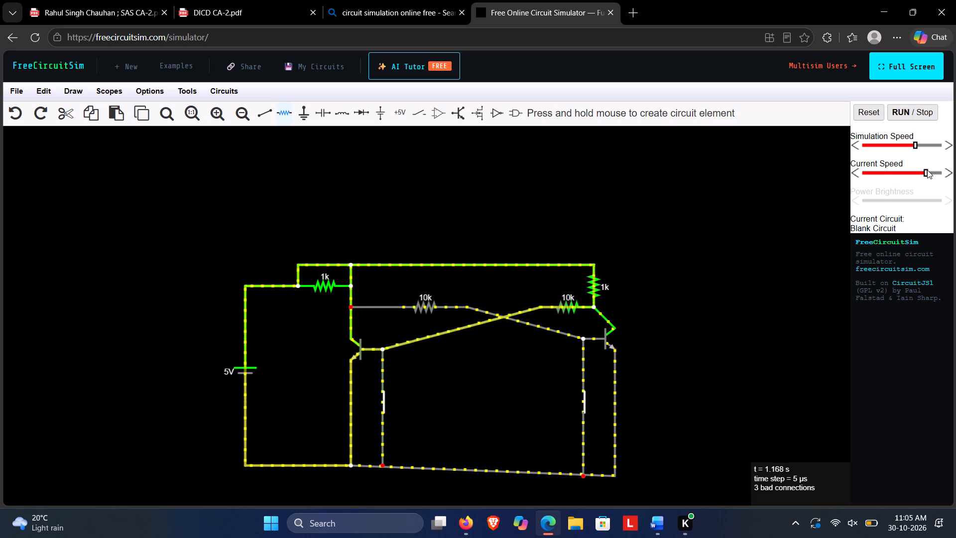
left_click_drag(927, 170, 931, 170)
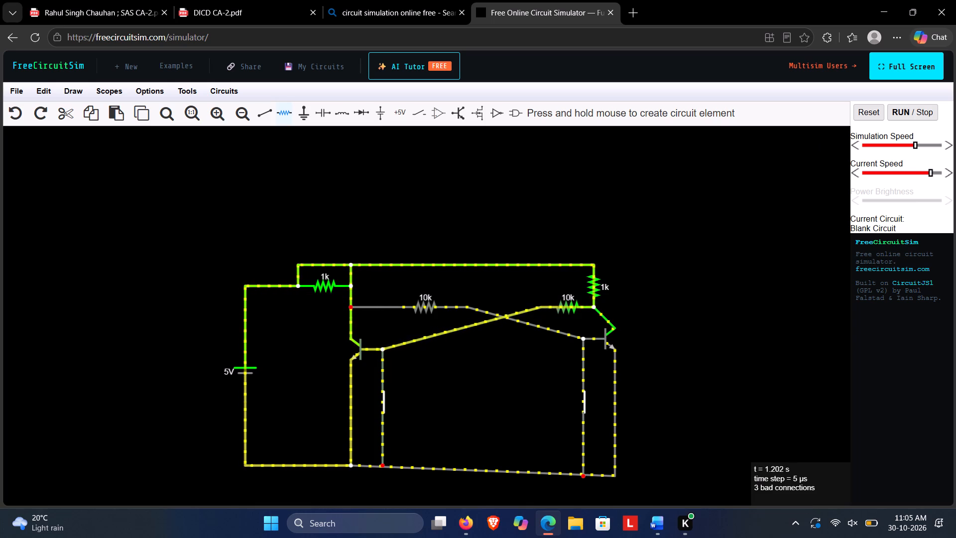
Test the circuit again by opening and closing the left base switch and the right base switch.
left_click(384, 404)
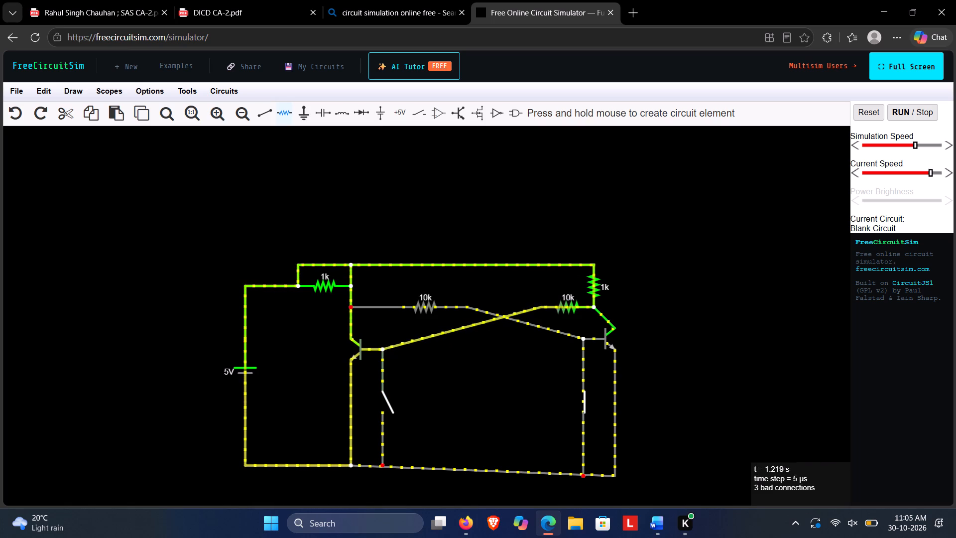
left_click(387, 406)
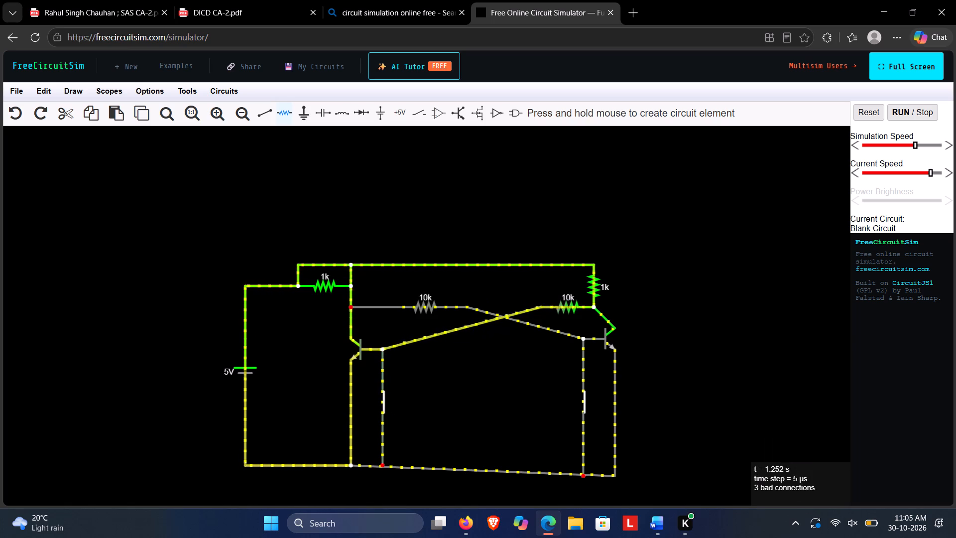
left_click(585, 408)
left_click(585, 406)
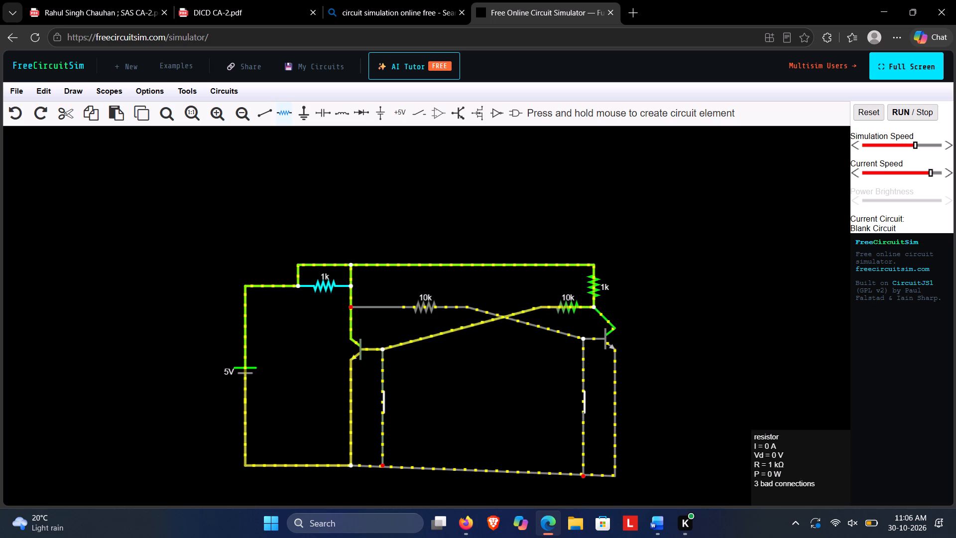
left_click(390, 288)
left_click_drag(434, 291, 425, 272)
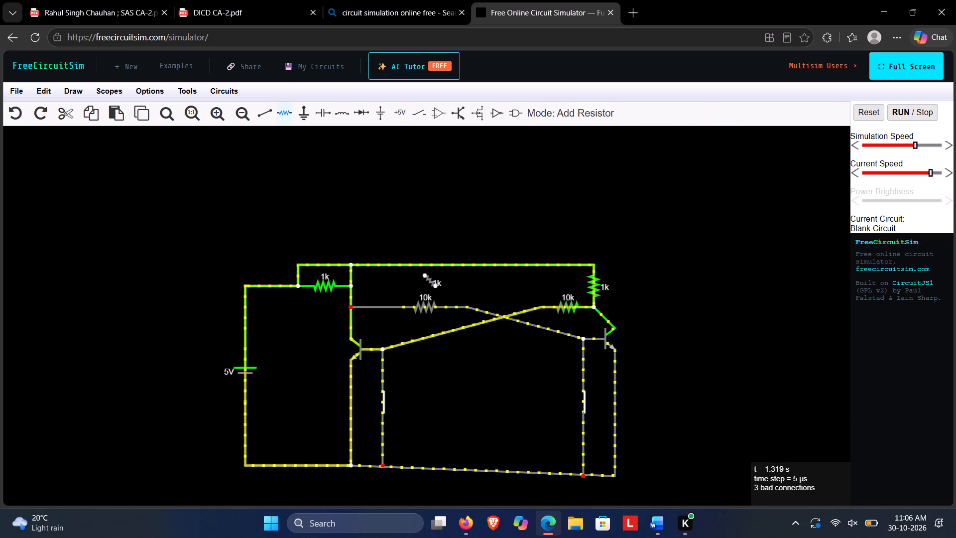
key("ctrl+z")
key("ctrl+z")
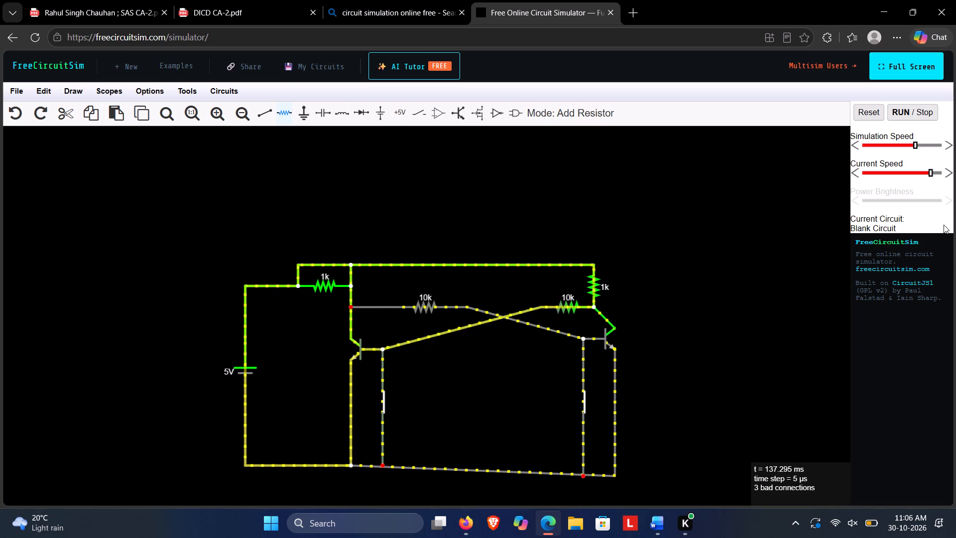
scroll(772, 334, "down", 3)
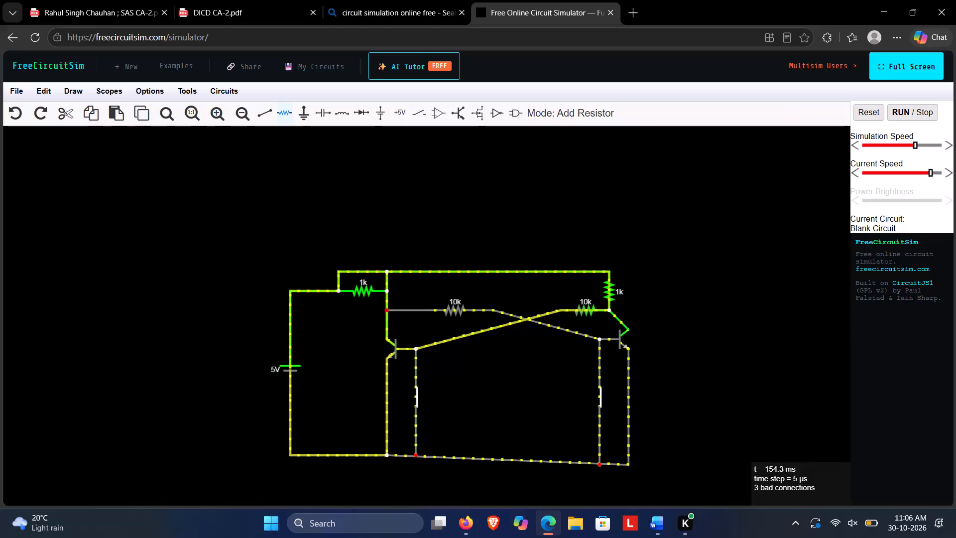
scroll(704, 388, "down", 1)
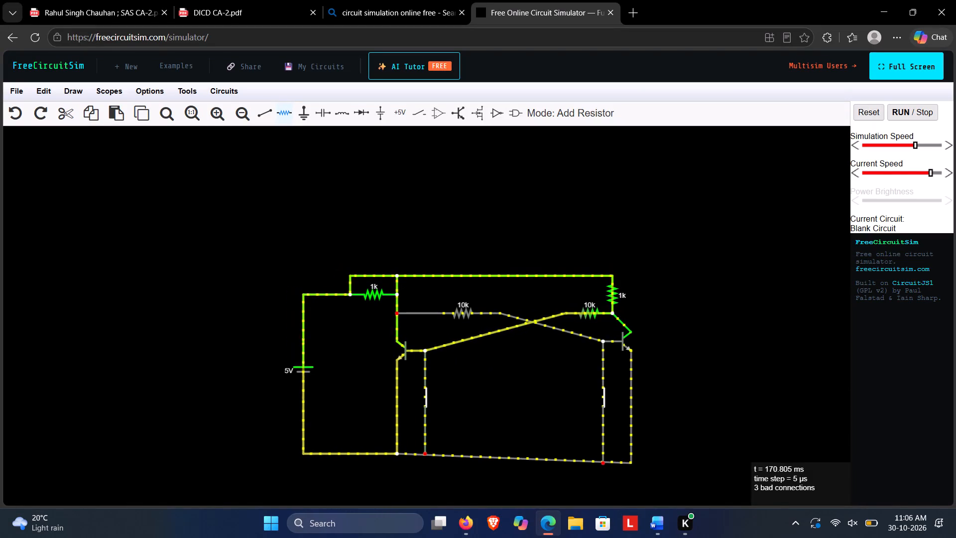
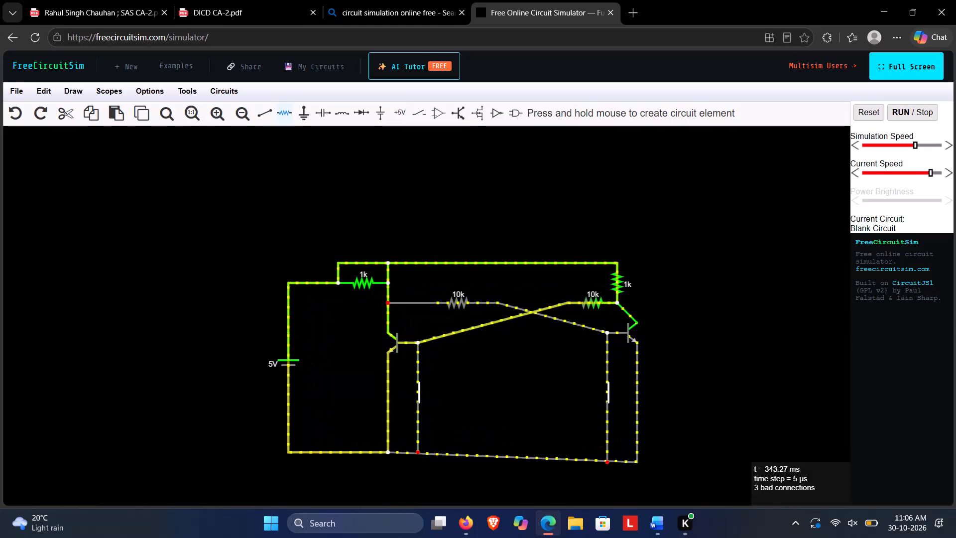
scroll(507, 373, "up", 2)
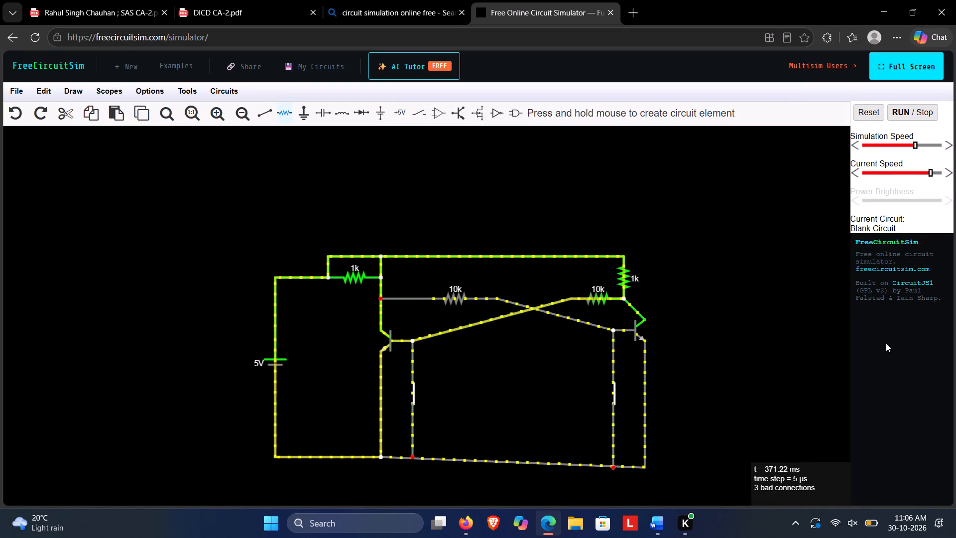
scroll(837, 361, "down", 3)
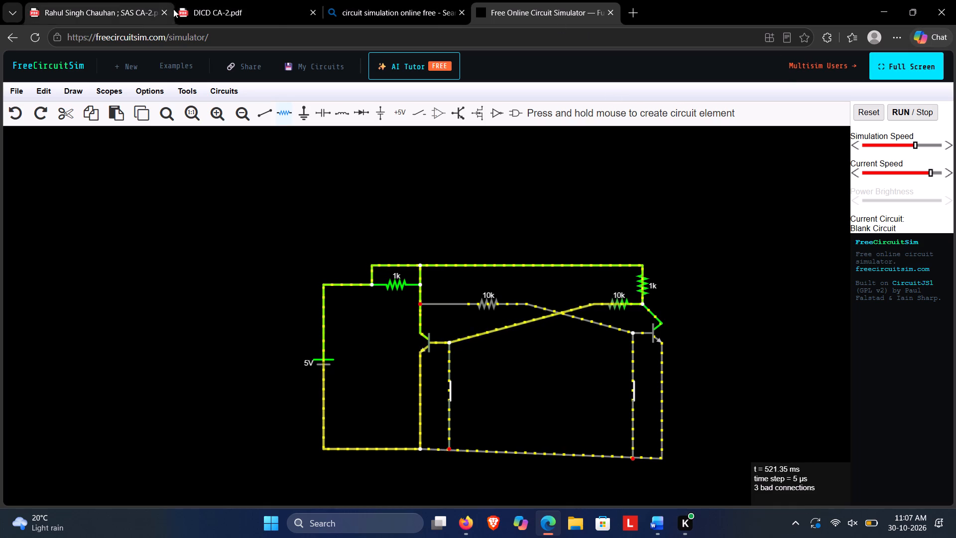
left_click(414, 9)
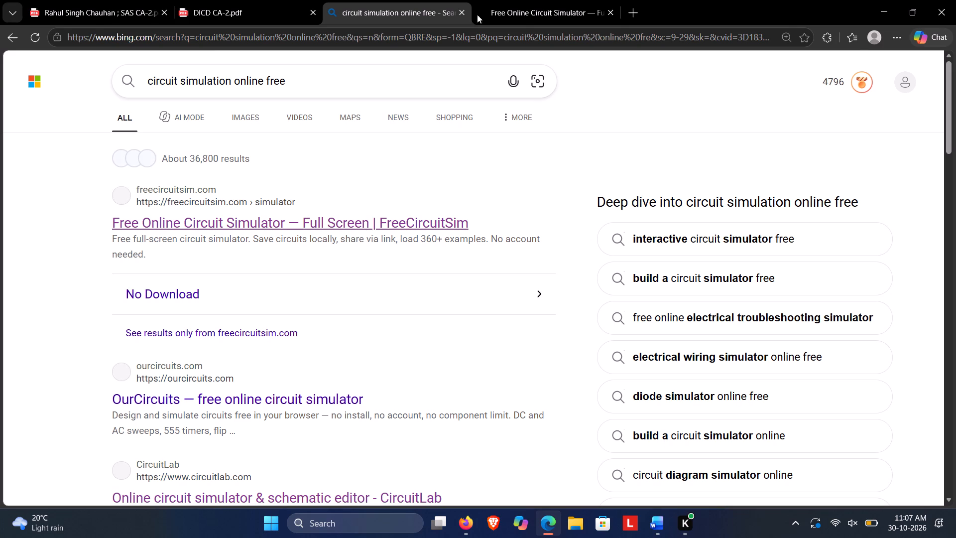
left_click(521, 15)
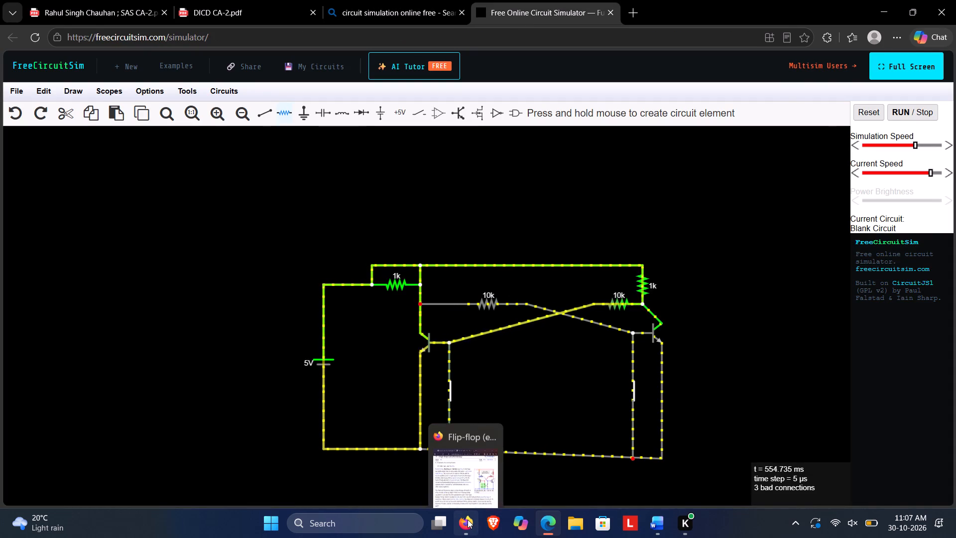